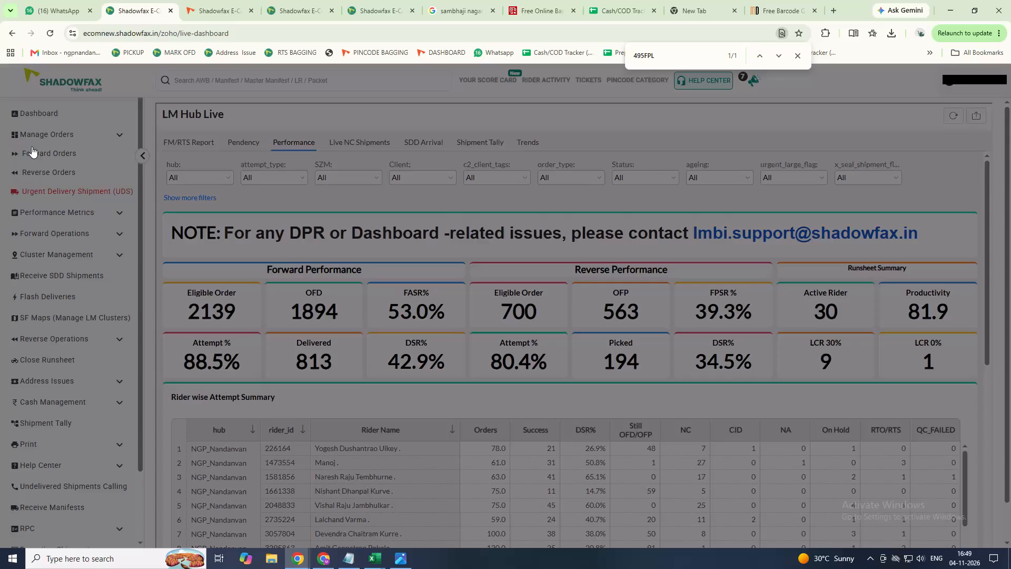
left_click(34, 149)
left_click(44, 153)
left_click(439, 148)
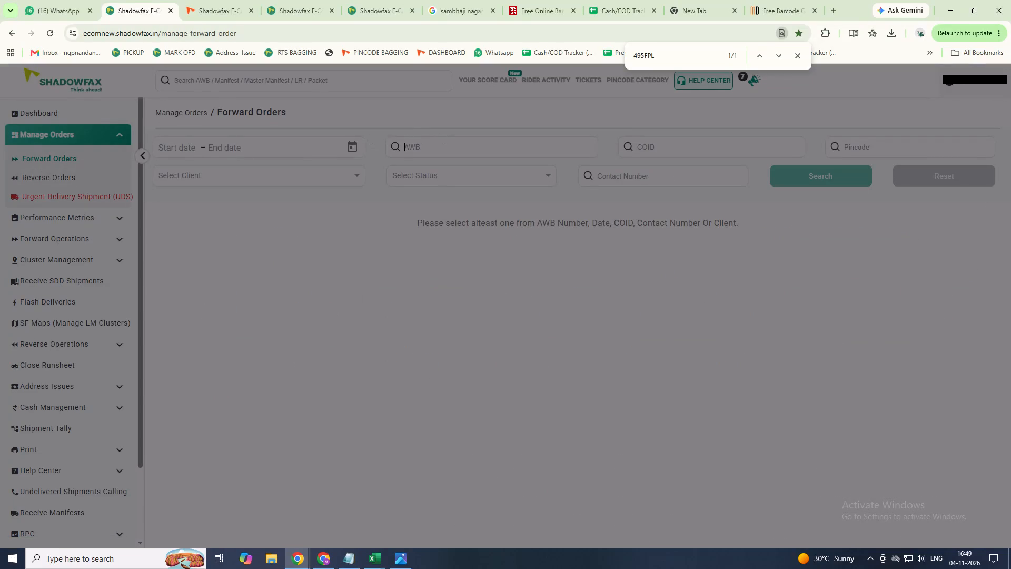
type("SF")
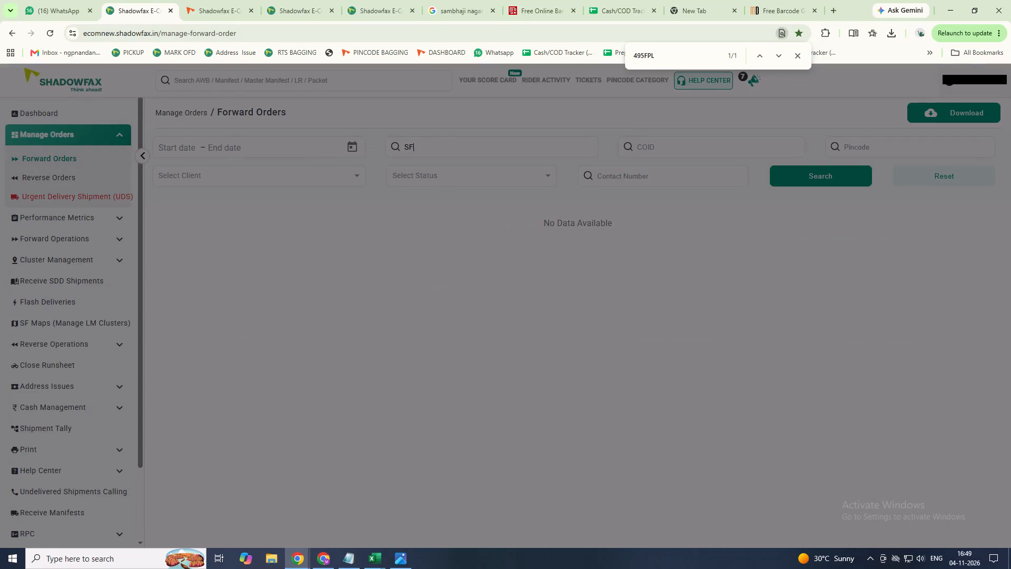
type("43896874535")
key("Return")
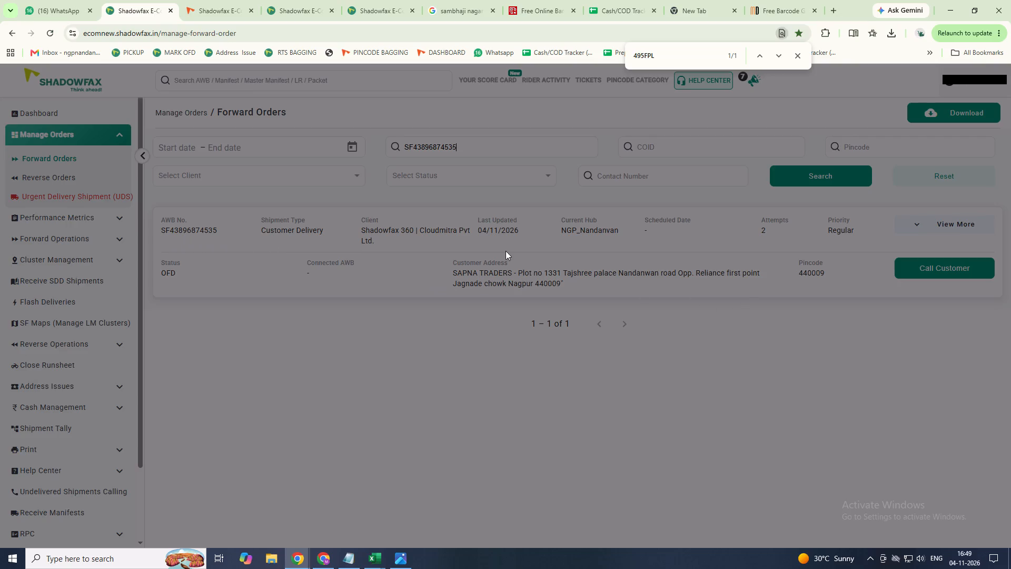
left_click(800, 53)
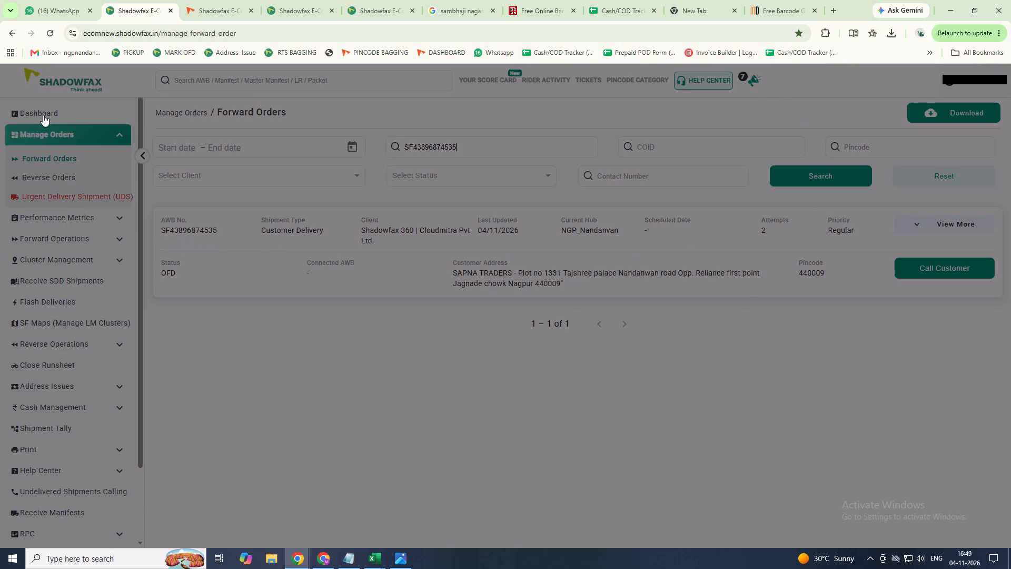
Open the hub dashboard, try to refresh the Quick Access counts, and examine the forward and reverse operations figures.
left_click(43, 113)
left_click(43, 112)
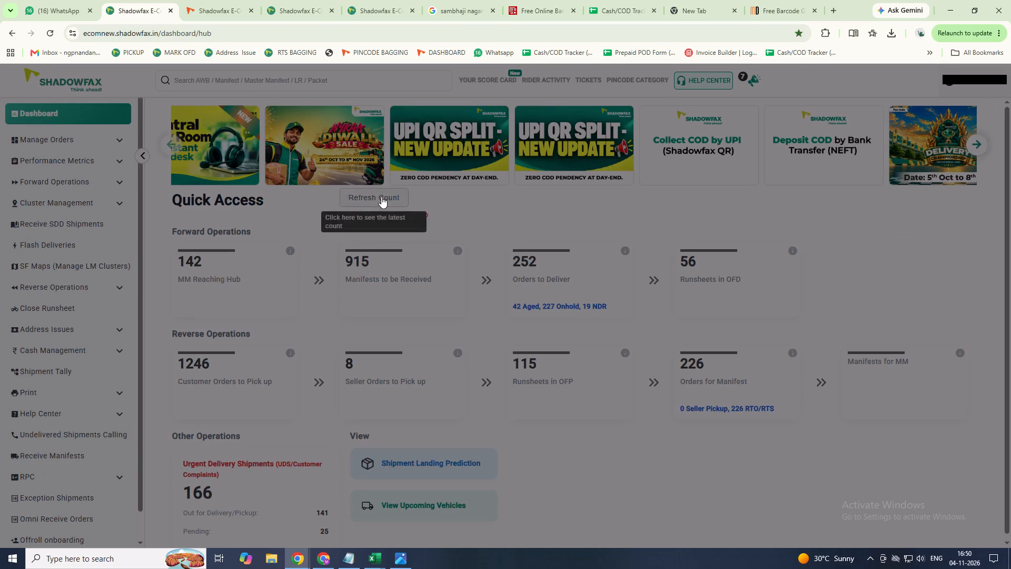
double_click(381, 197)
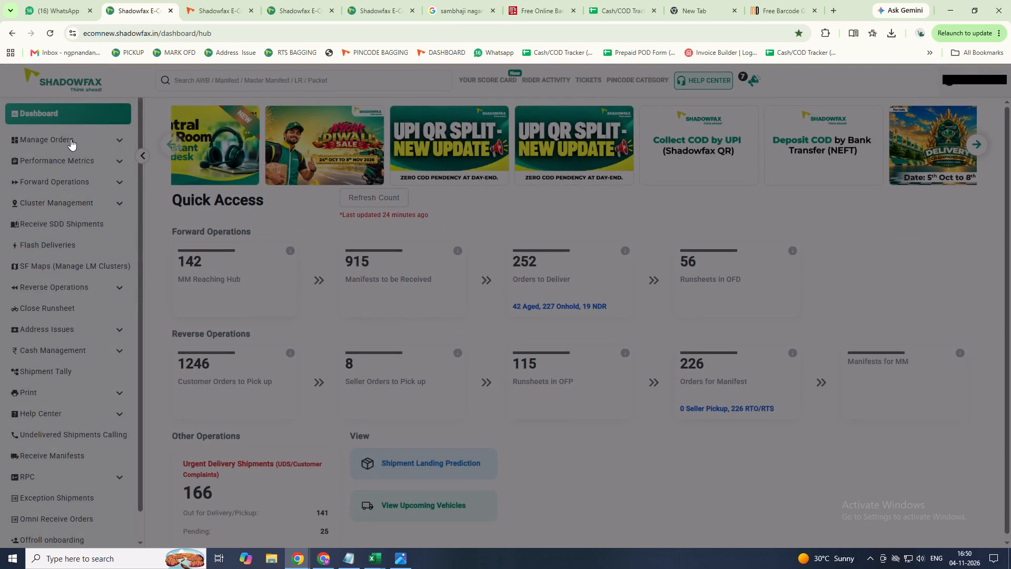
left_click(71, 139)
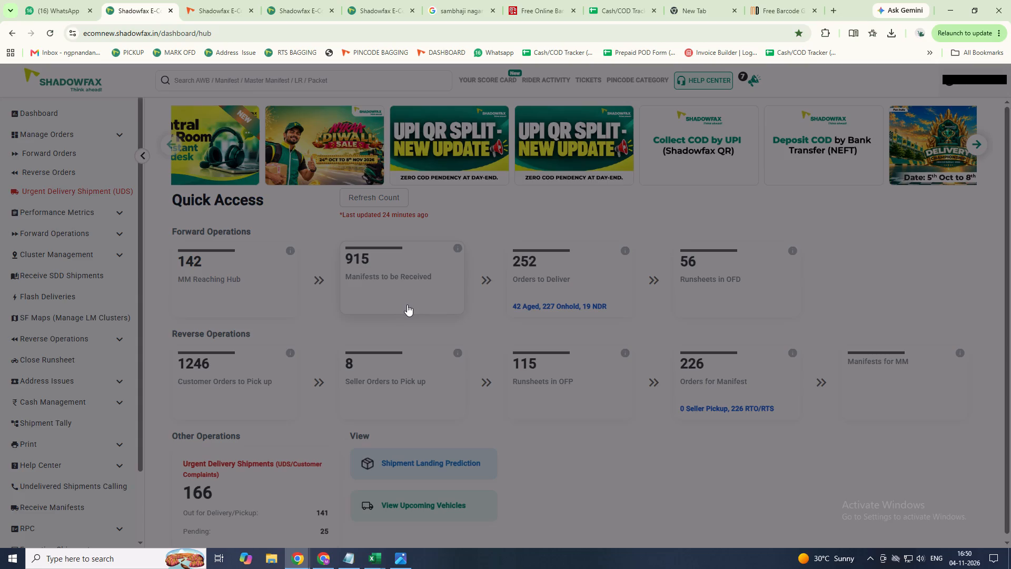
double_click(365, 200)
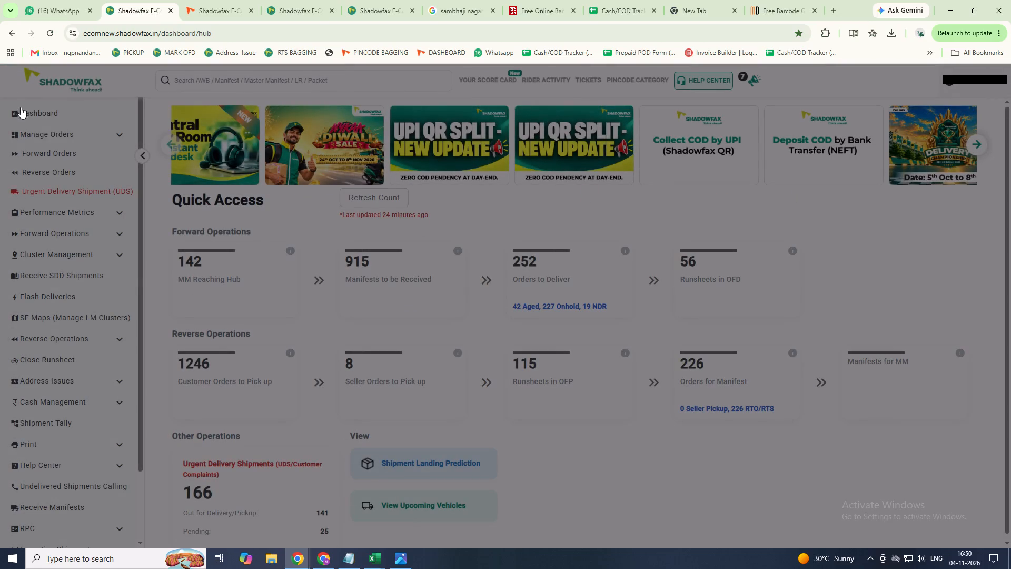
scroll(350, 279, "down", 8)
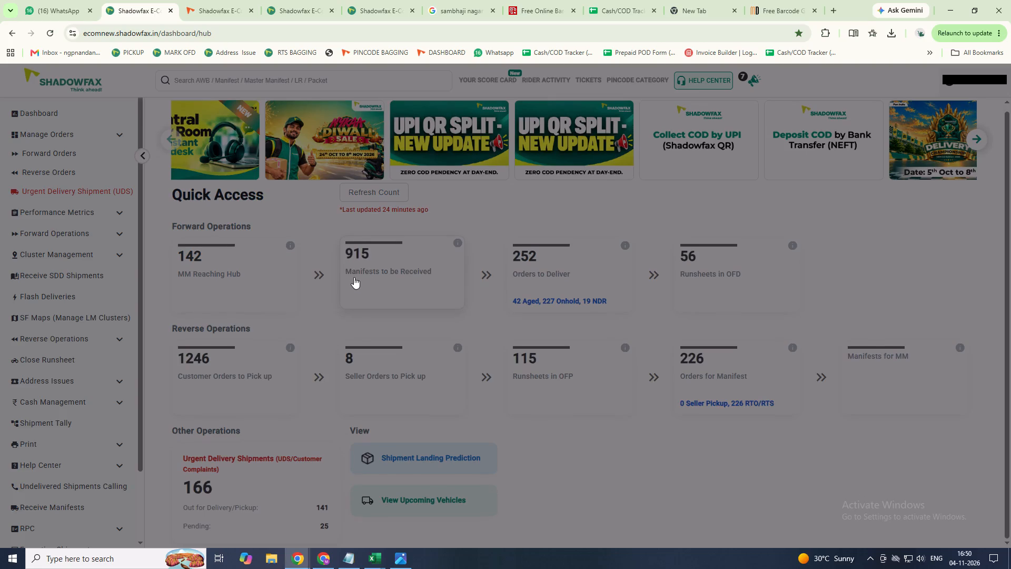
scroll(354, 277, "down", 3)
left_click(45, 111)
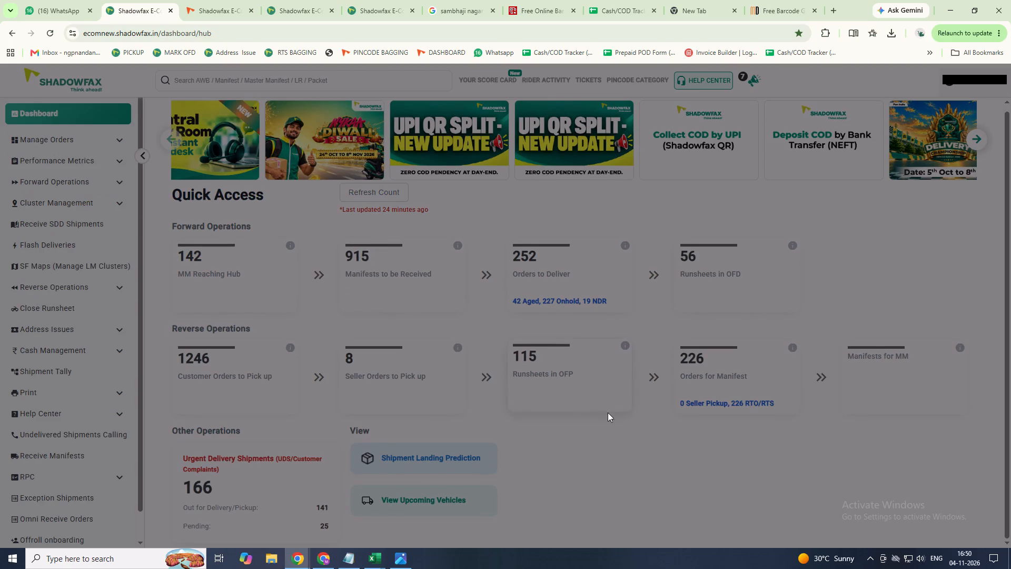
scroll(431, 347, "down", 1)
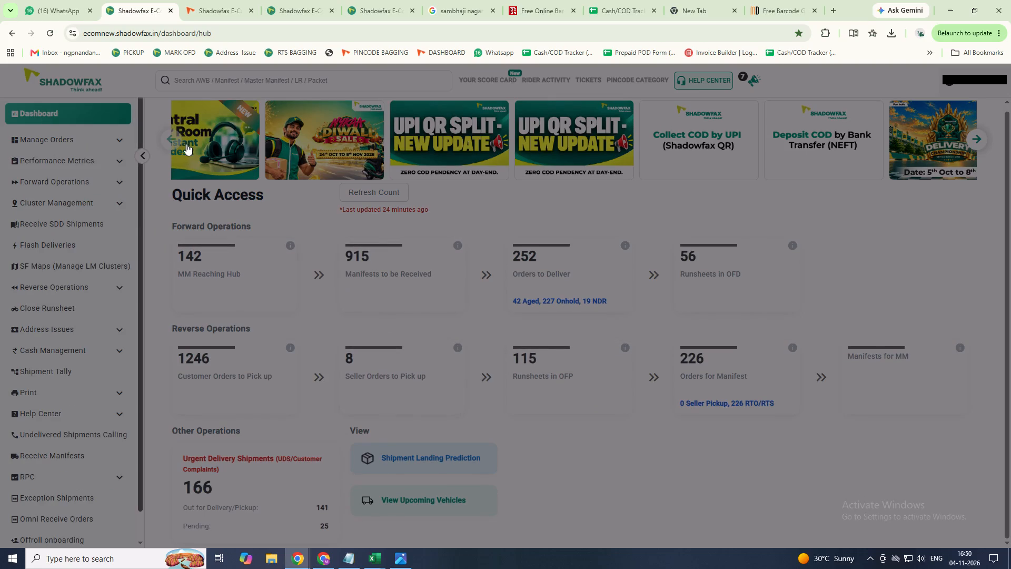
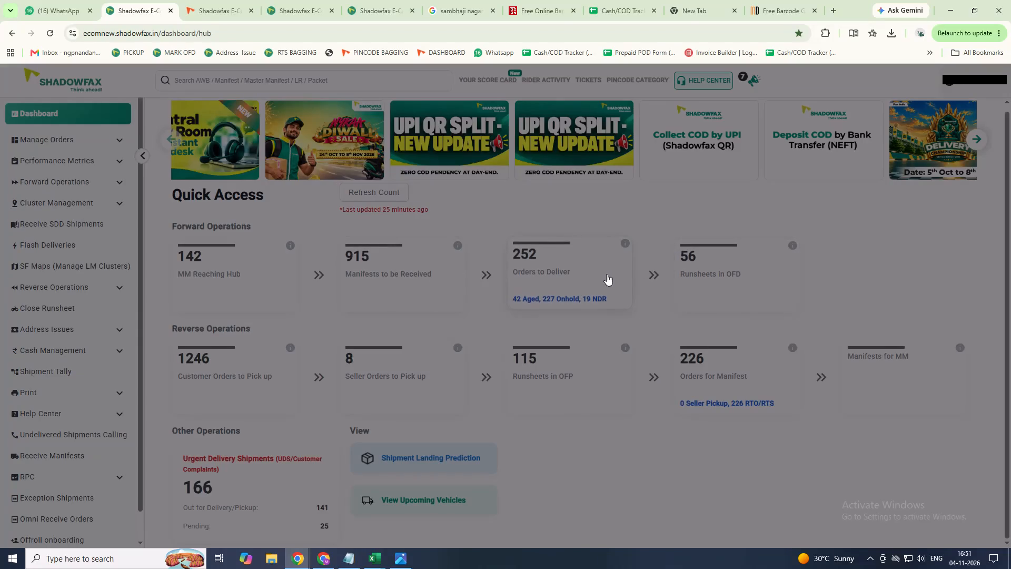
Open runsheet closure, set the runsheet type to Forward, choose rider Naresh and proceed to scanning shipments.
left_click(541, 256)
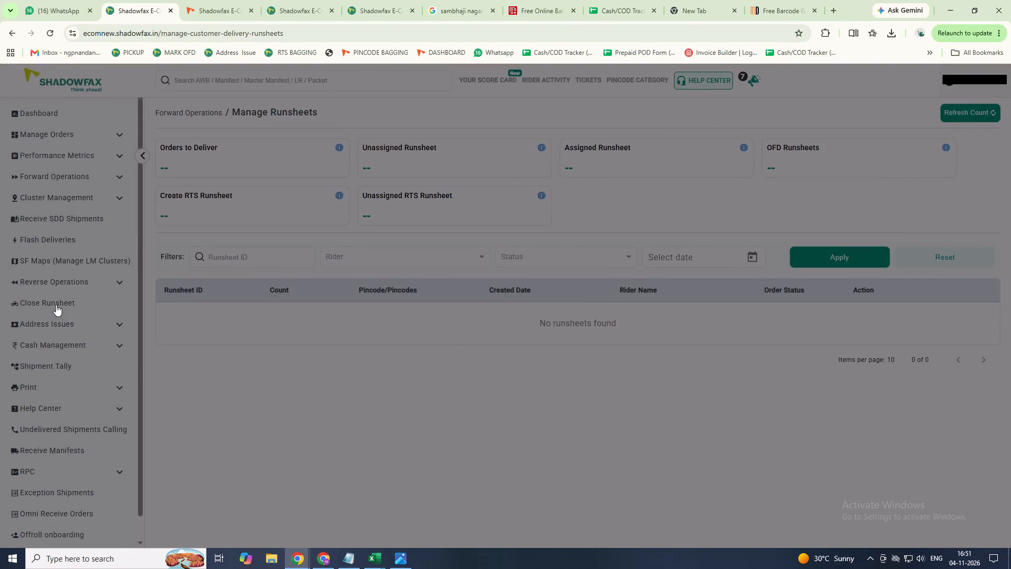
left_click(56, 299)
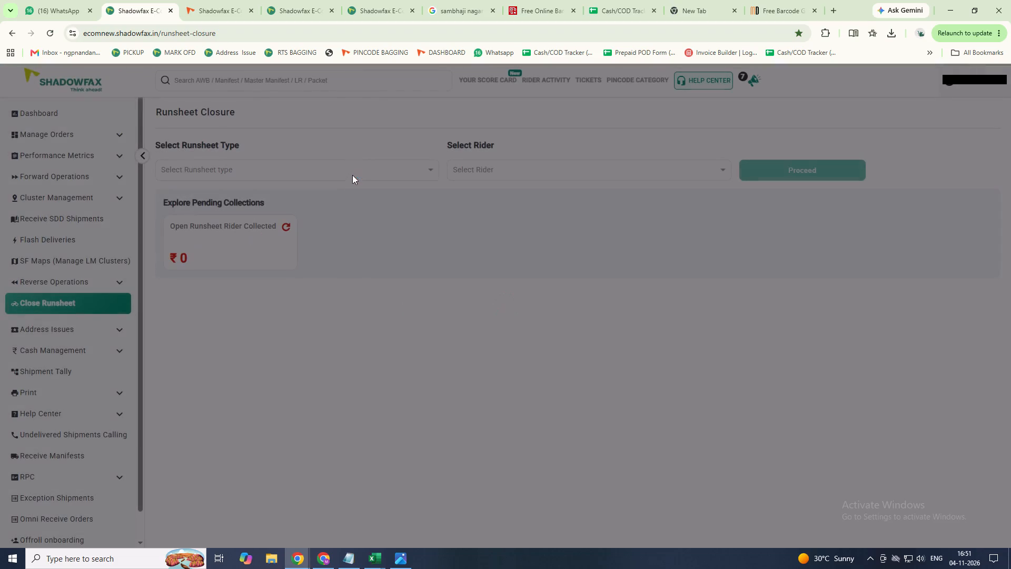
left_click(360, 171)
left_click(253, 192)
left_click(513, 171)
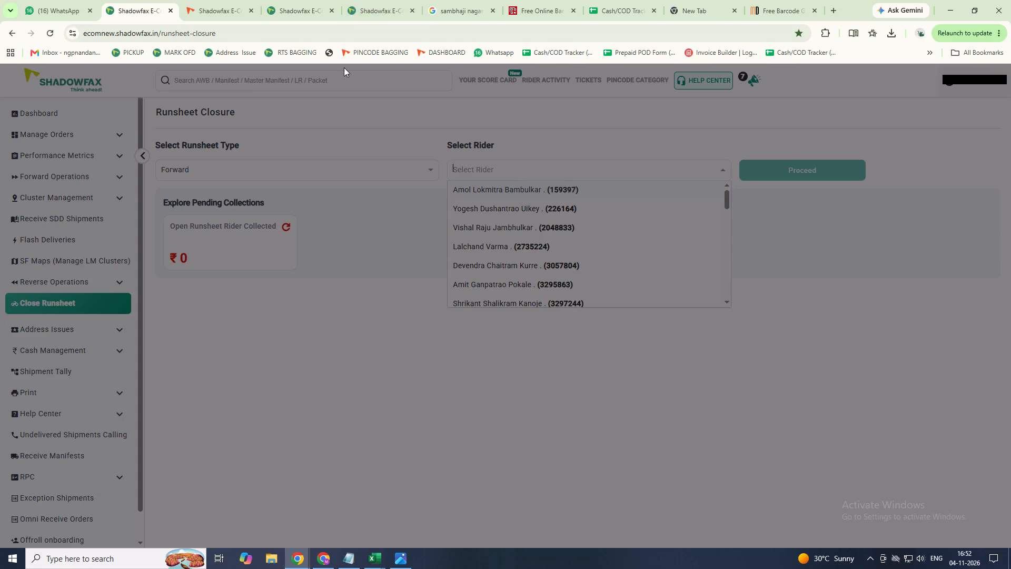
type("NARESH")
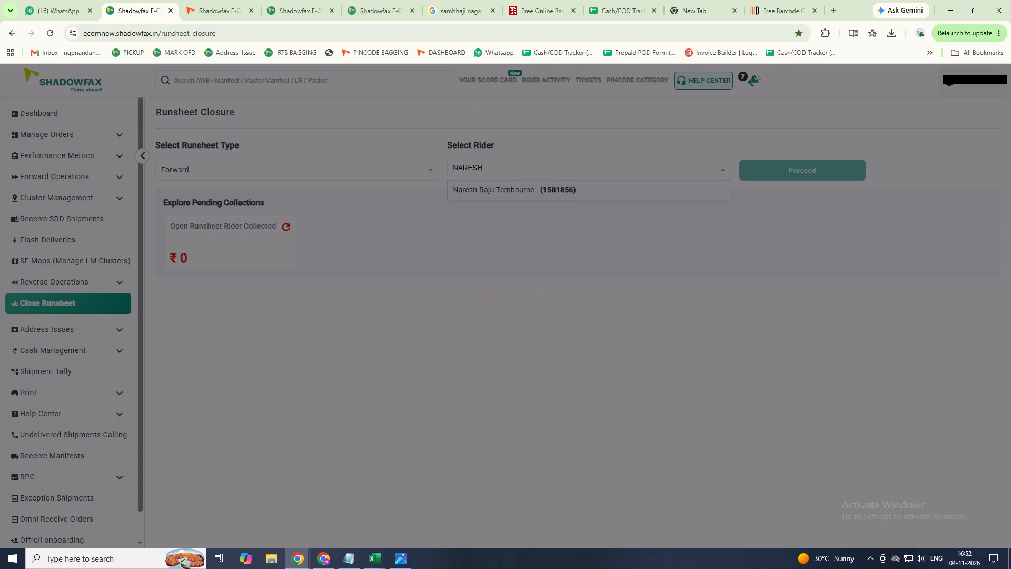
left_click(483, 189)
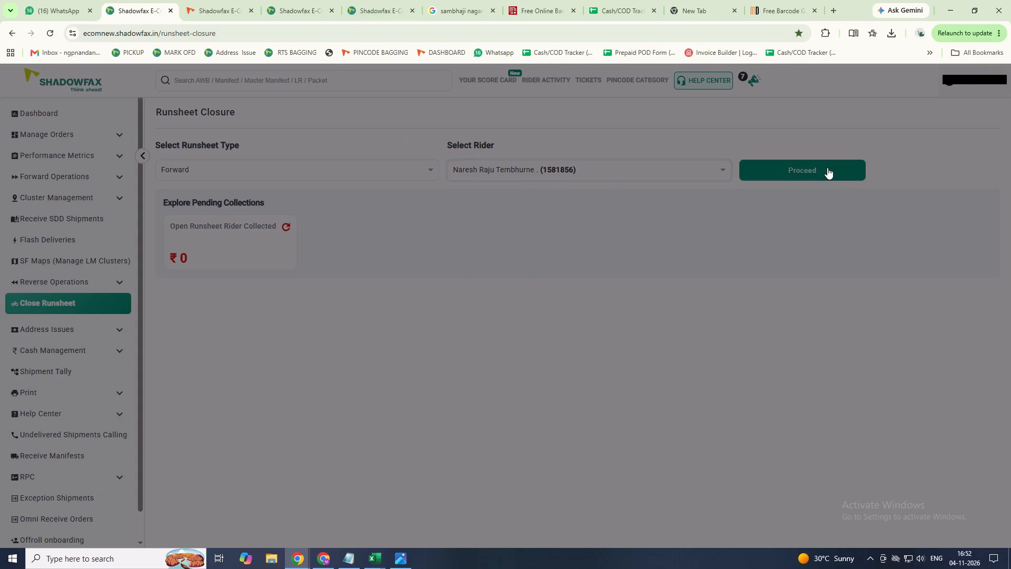
left_click(827, 167)
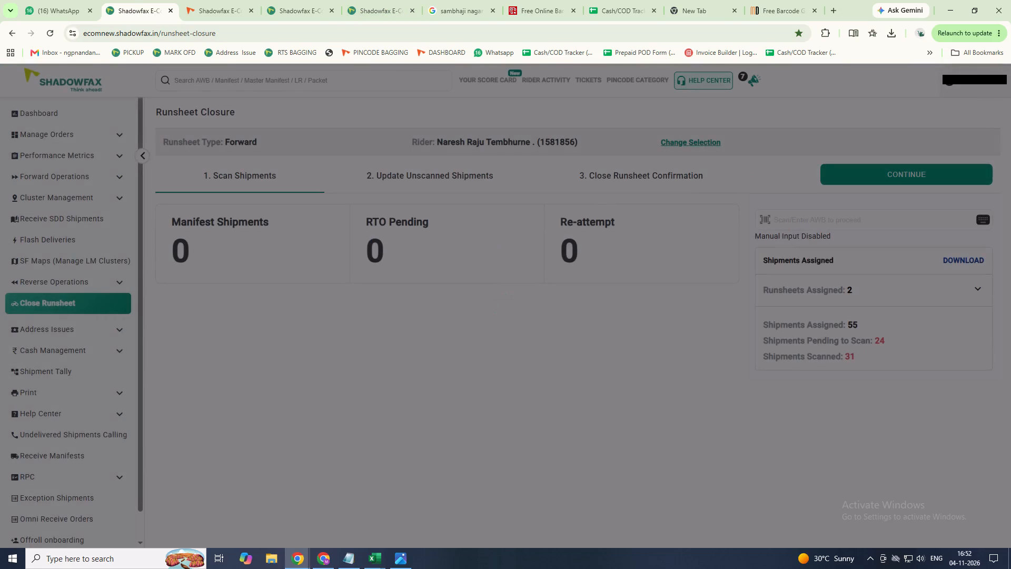
left_click(778, 219)
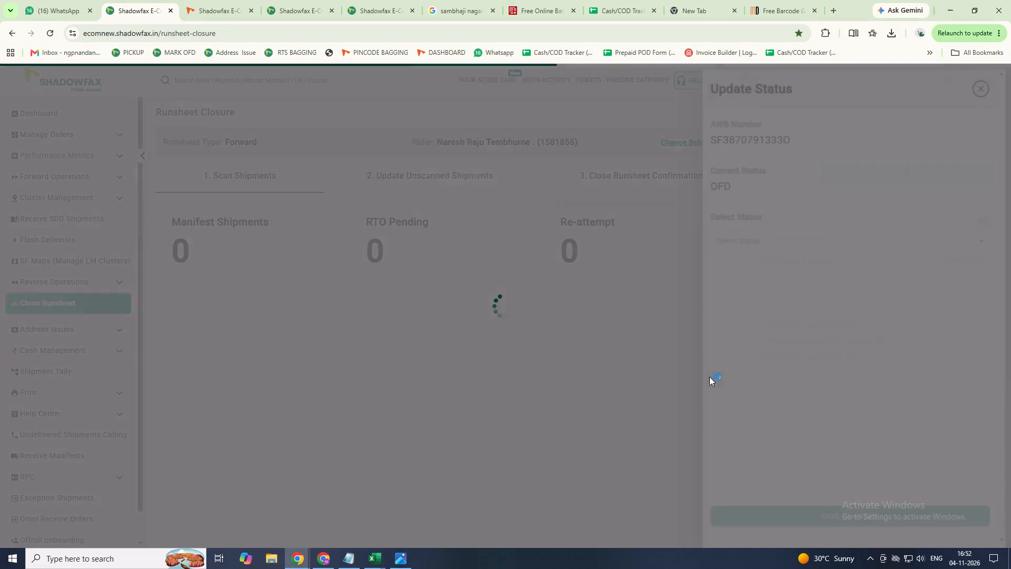
left_click(798, 242)
left_click(761, 262)
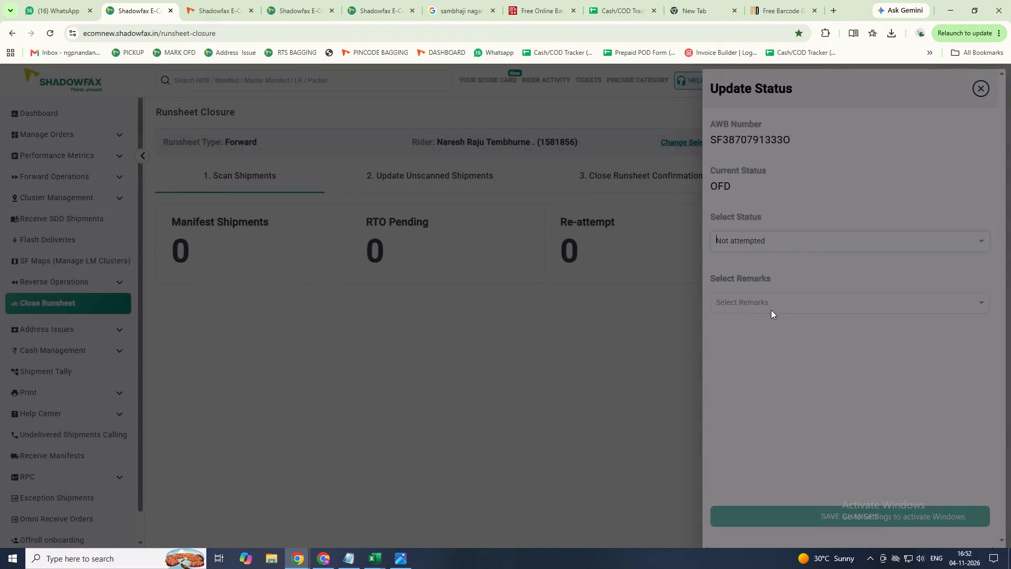
left_click(776, 309)
left_click(770, 320)
left_click(797, 512)
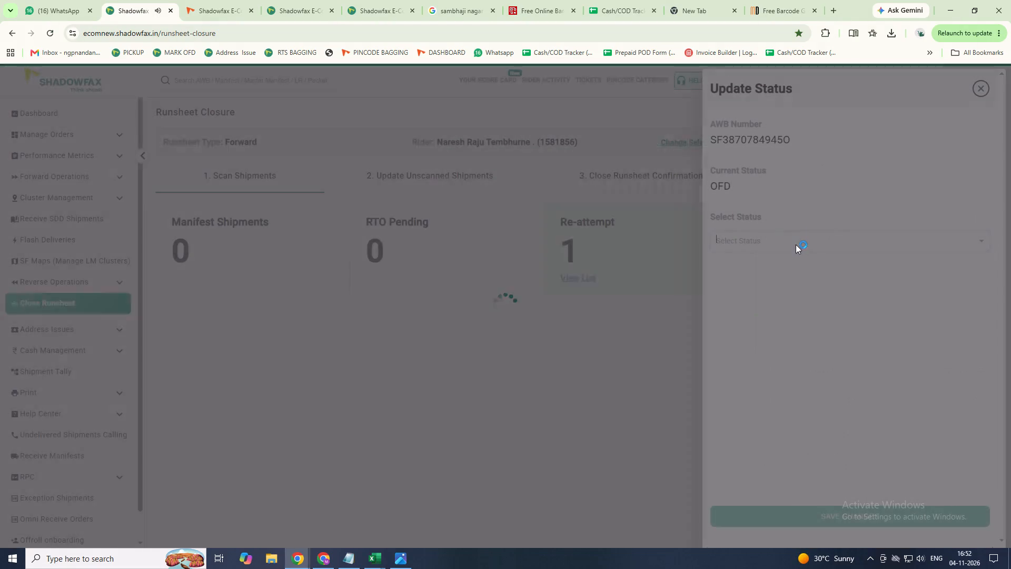
left_click(800, 233)
left_click(781, 266)
left_click(801, 305)
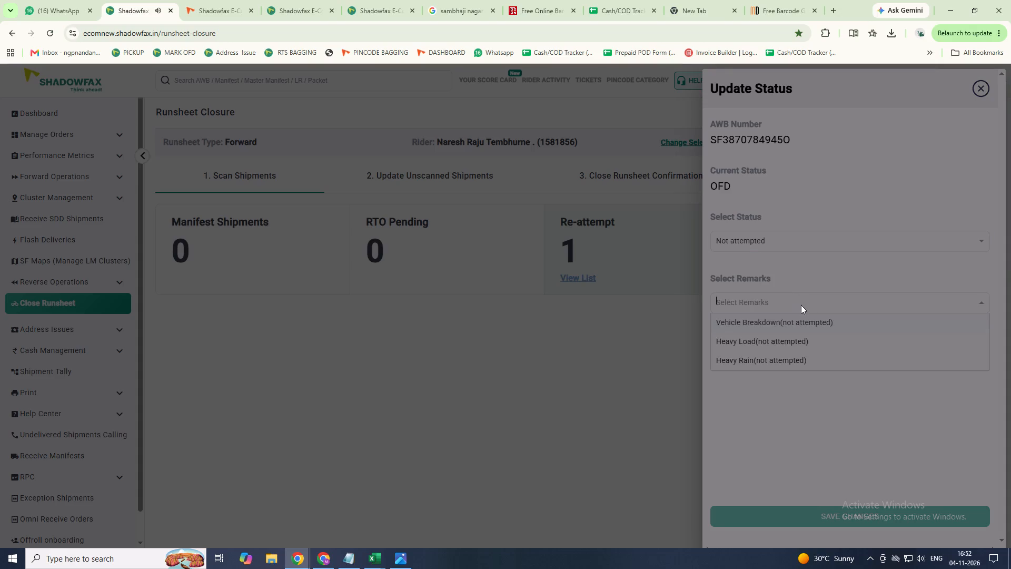
left_click(796, 321)
left_click(814, 516)
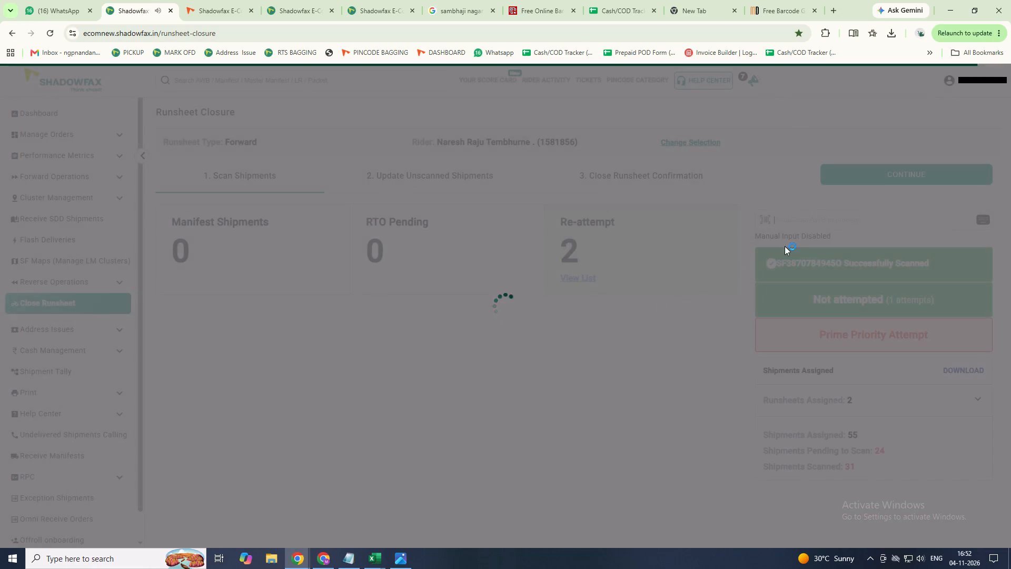
left_click(767, 243)
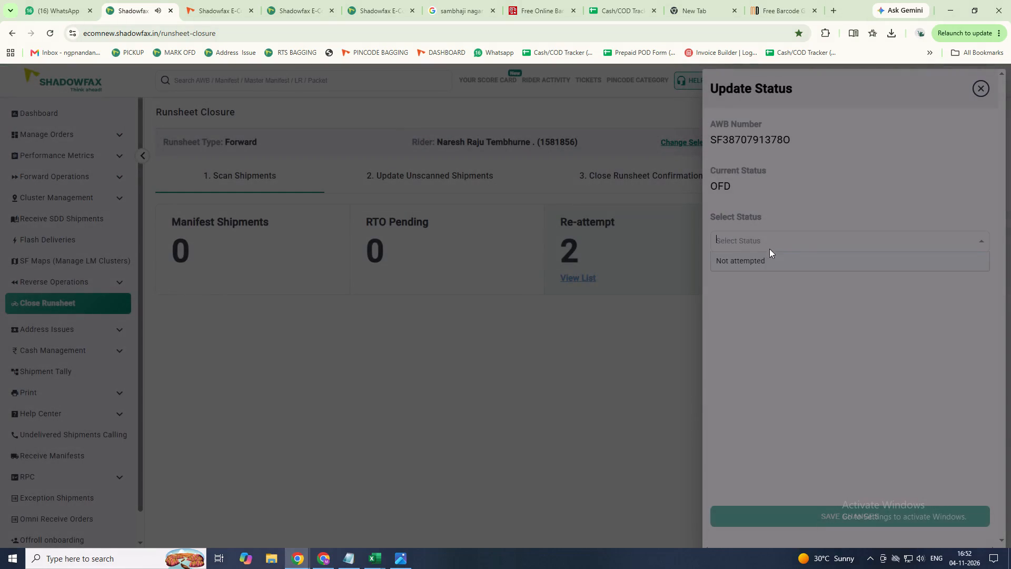
left_click(762, 264)
left_click(788, 310)
left_click(782, 322)
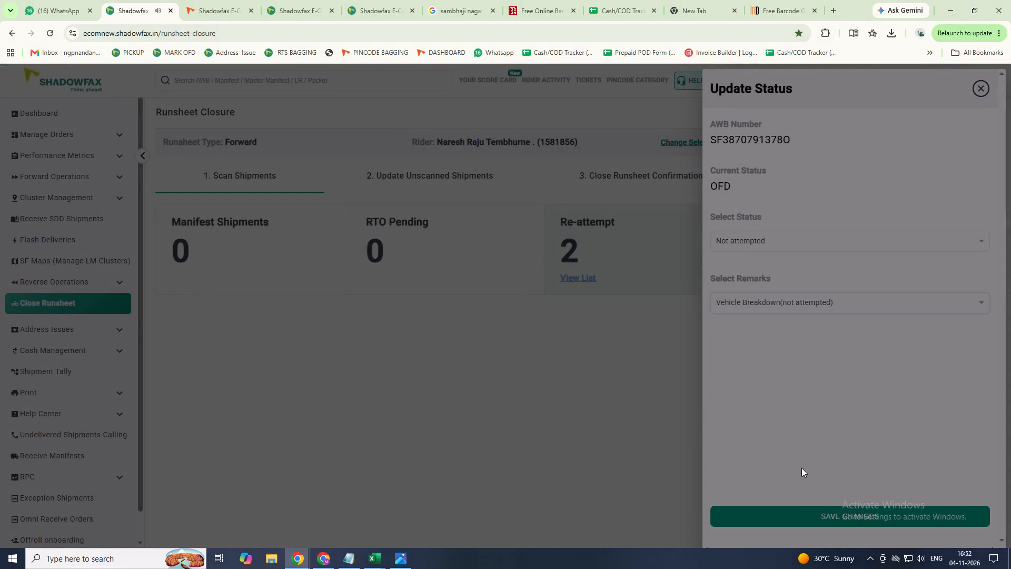
left_click(774, 519)
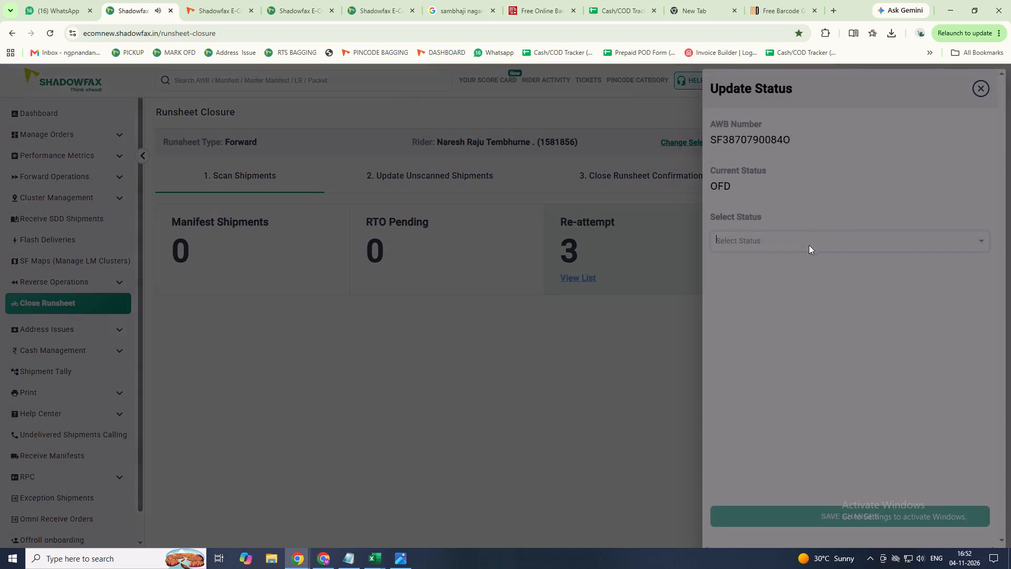
left_click(800, 251)
left_click(791, 263)
left_click(791, 302)
left_click(791, 333)
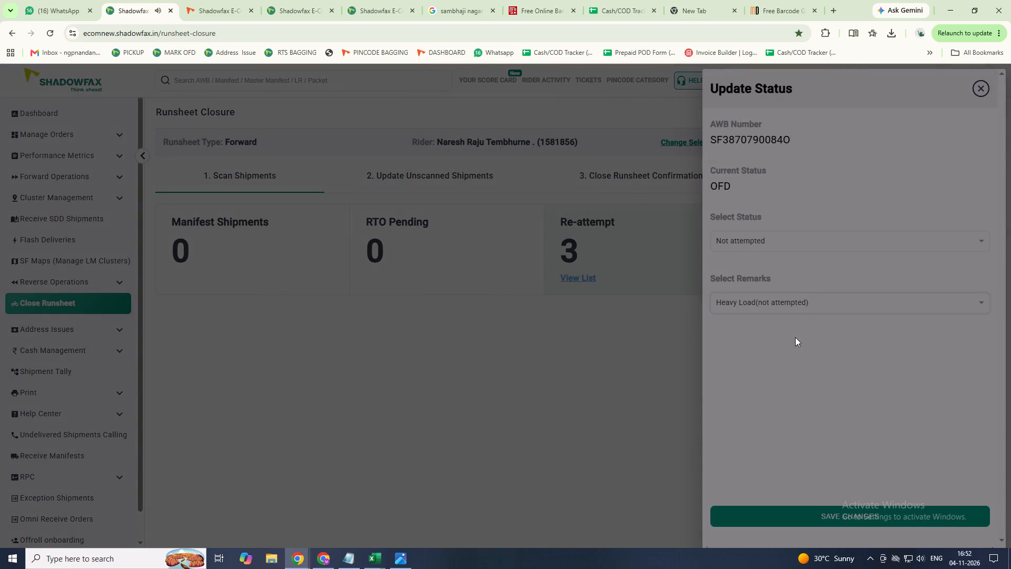
left_click(799, 297)
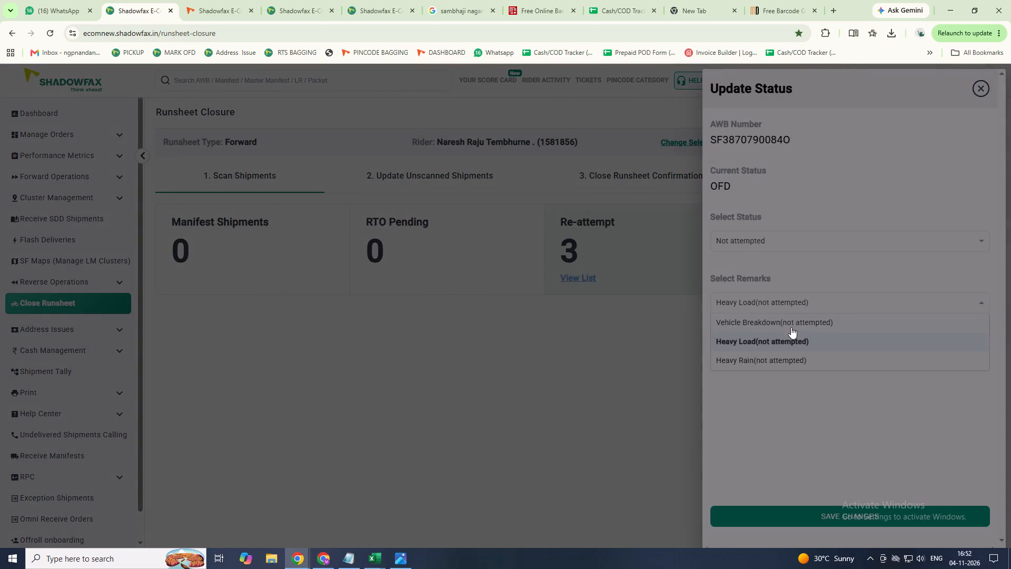
left_click(791, 324)
left_click(819, 517)
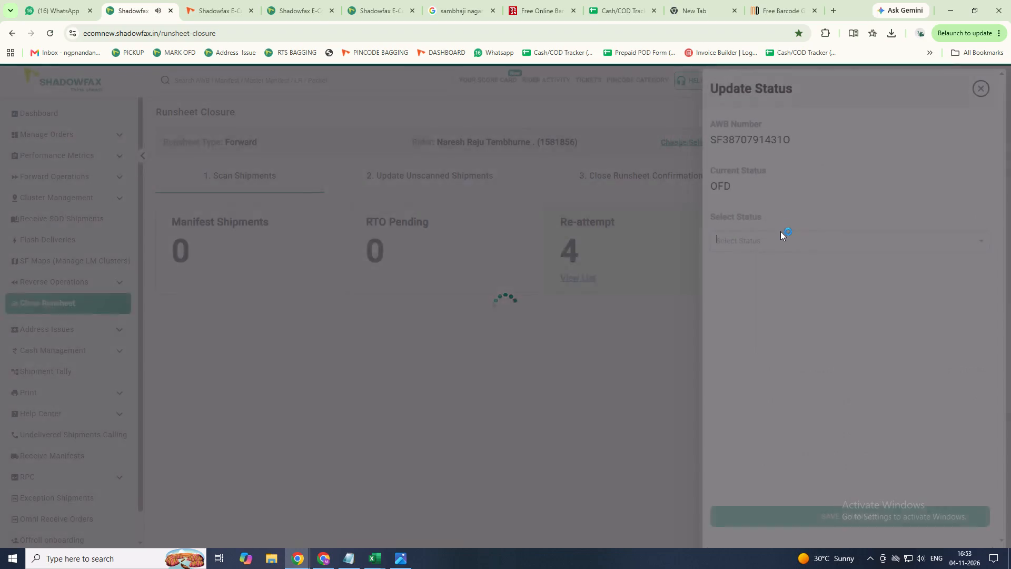
left_click(771, 243)
left_click(772, 257)
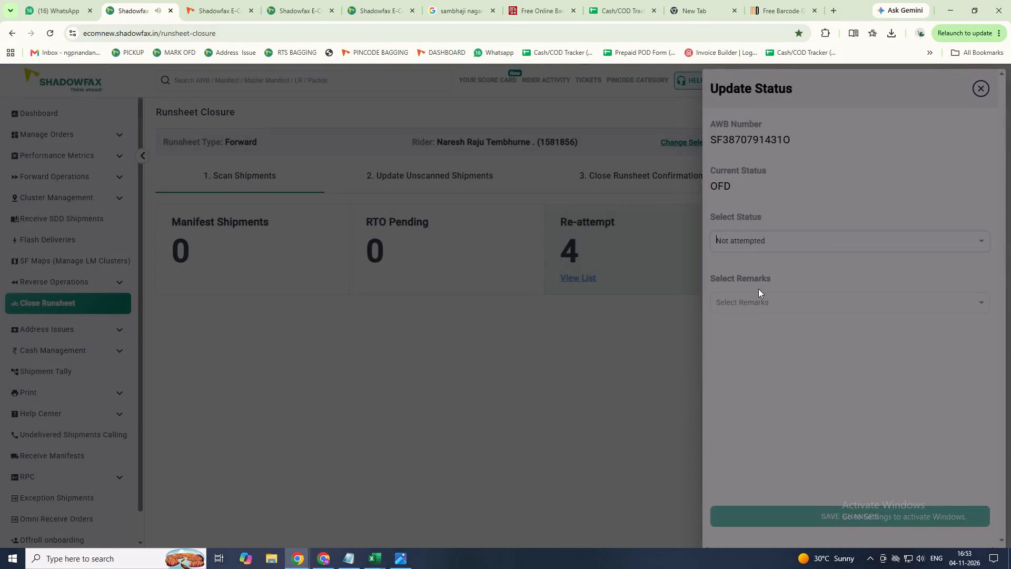
left_click(758, 291)
left_click(762, 310)
left_click(764, 325)
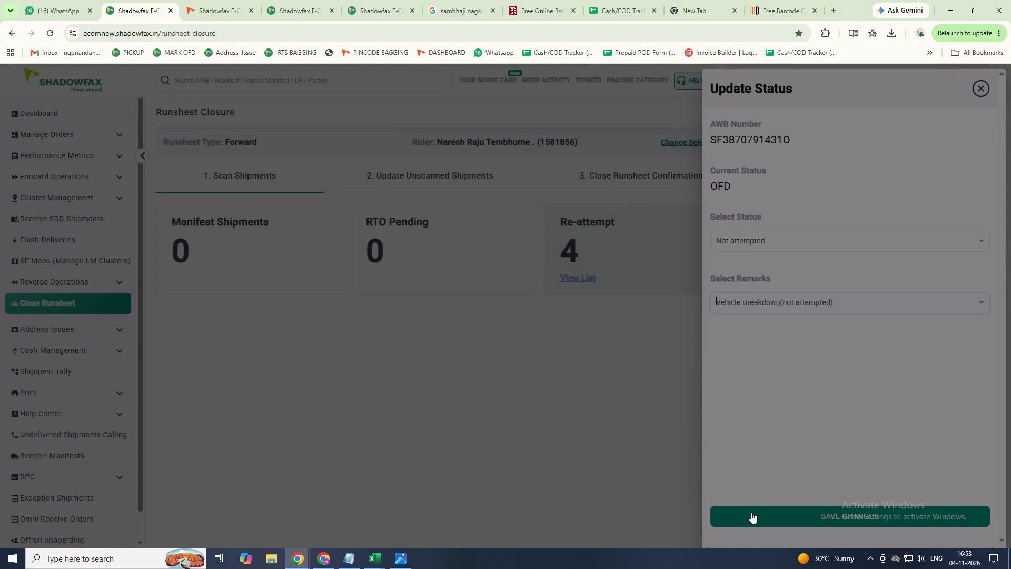
left_click(751, 512)
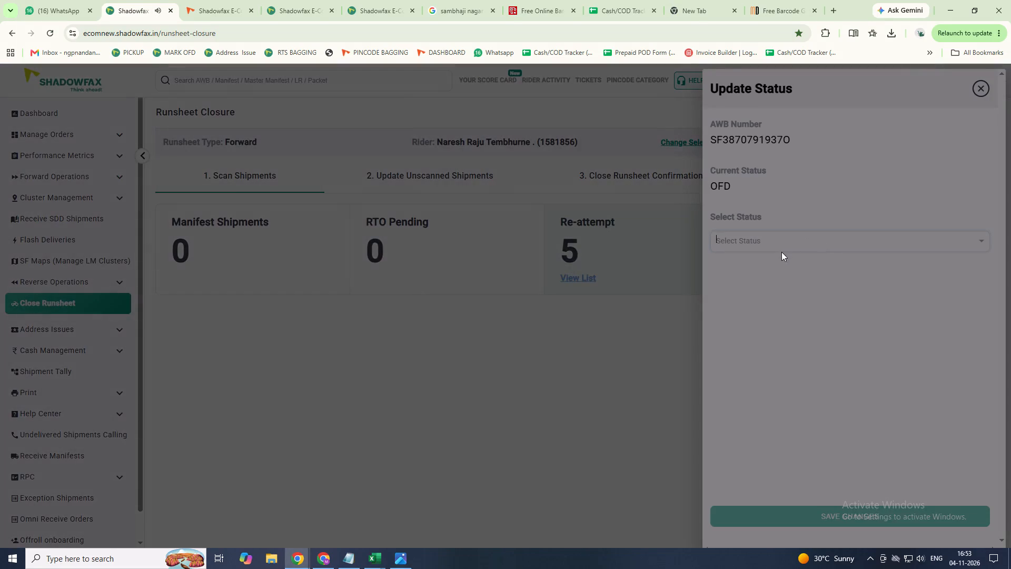
left_click(782, 247)
left_click(768, 269)
left_click(785, 309)
left_click(782, 321)
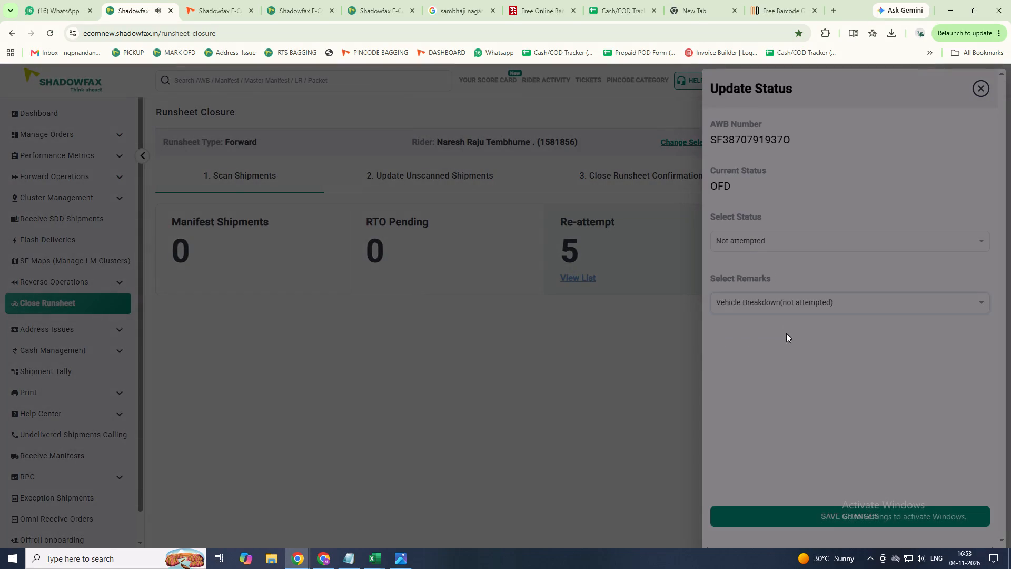
left_click(830, 513)
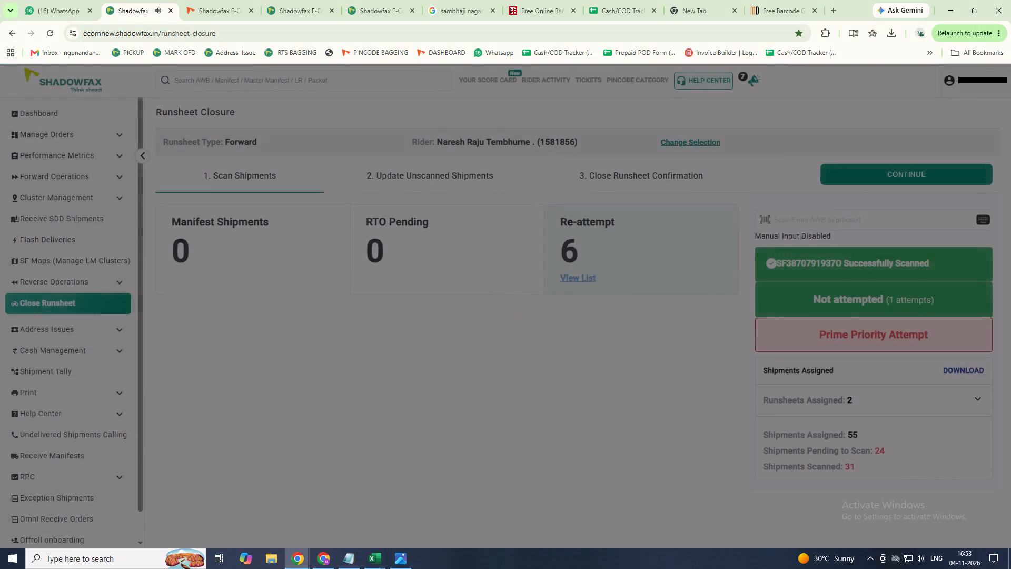
double_click(770, 240)
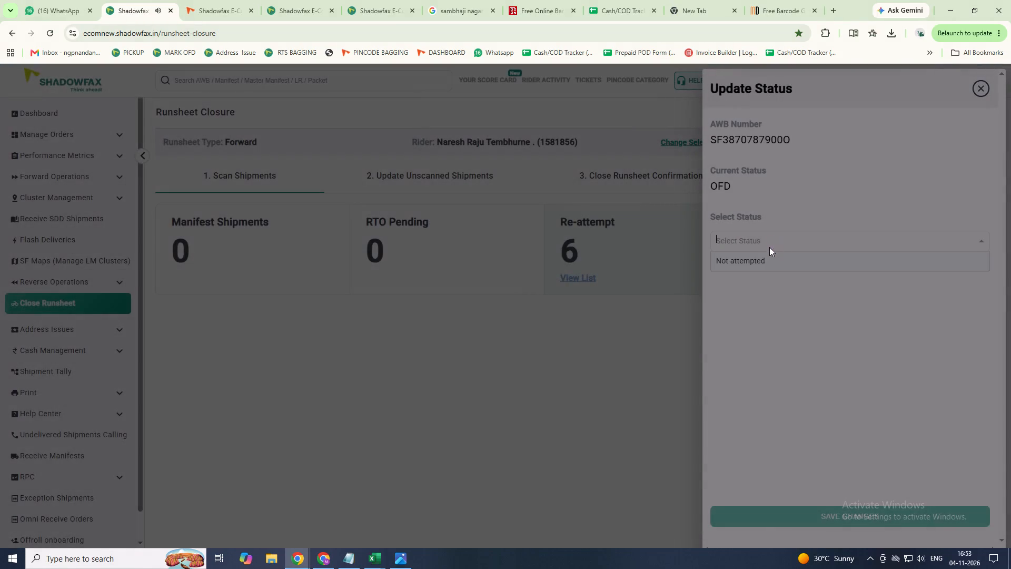
left_click(765, 251)
left_click(768, 262)
left_click(778, 306)
left_click(777, 319)
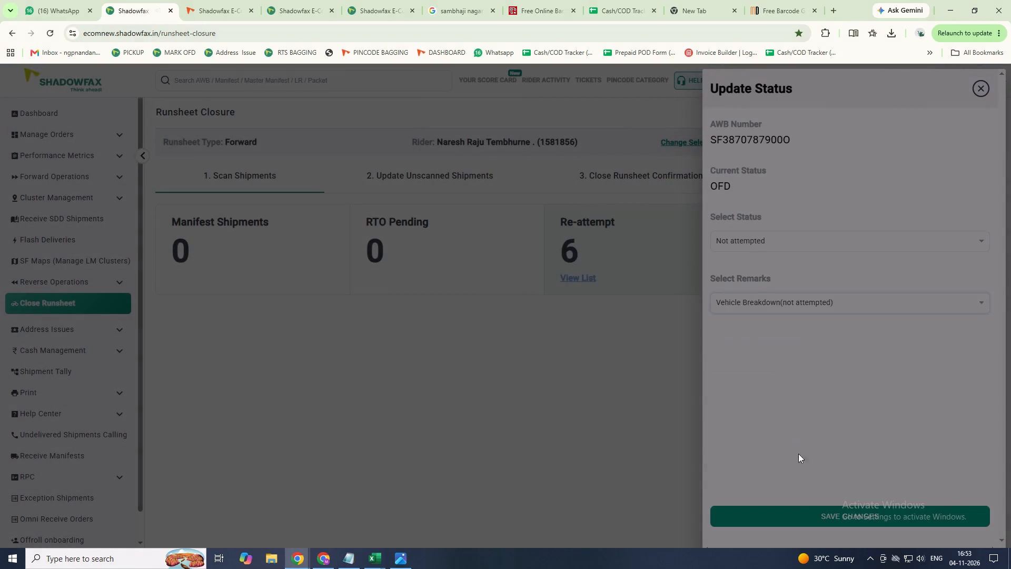
left_click(802, 509)
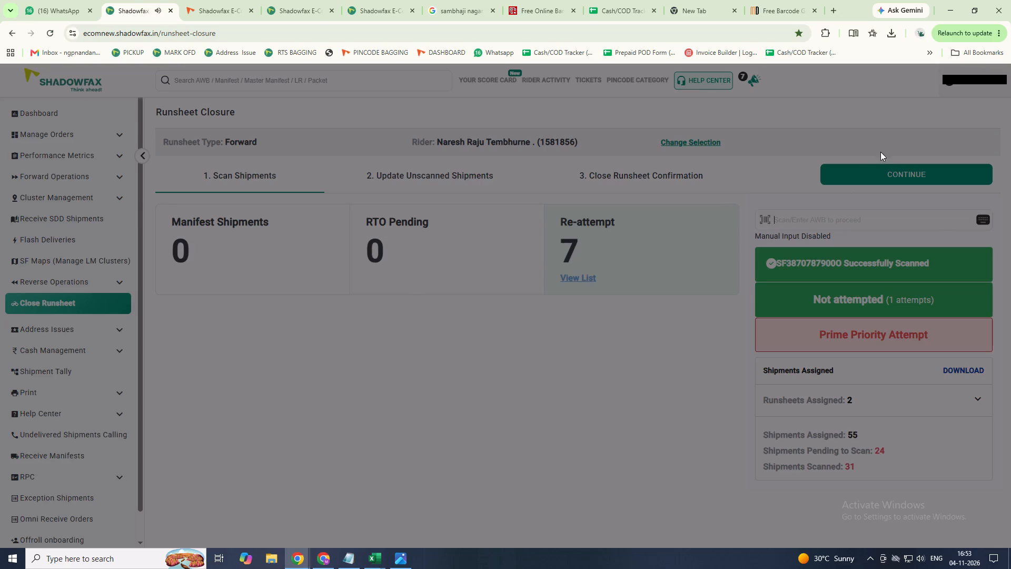
Continue to the closure confirmation, mark the rider's cash as collected and close the runsheet.
left_click(882, 172)
left_click(888, 174)
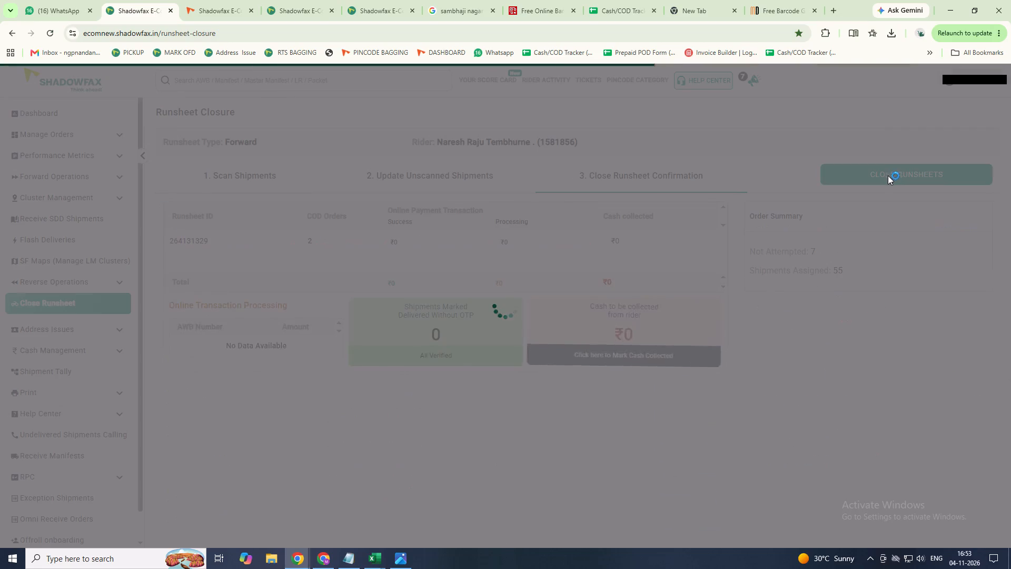
left_click(639, 352)
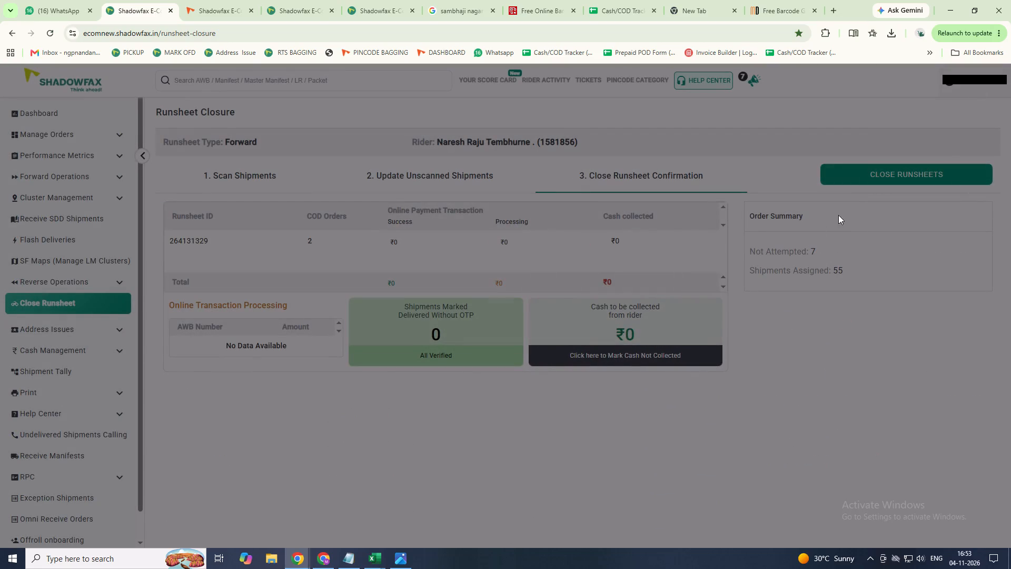
left_click(867, 169)
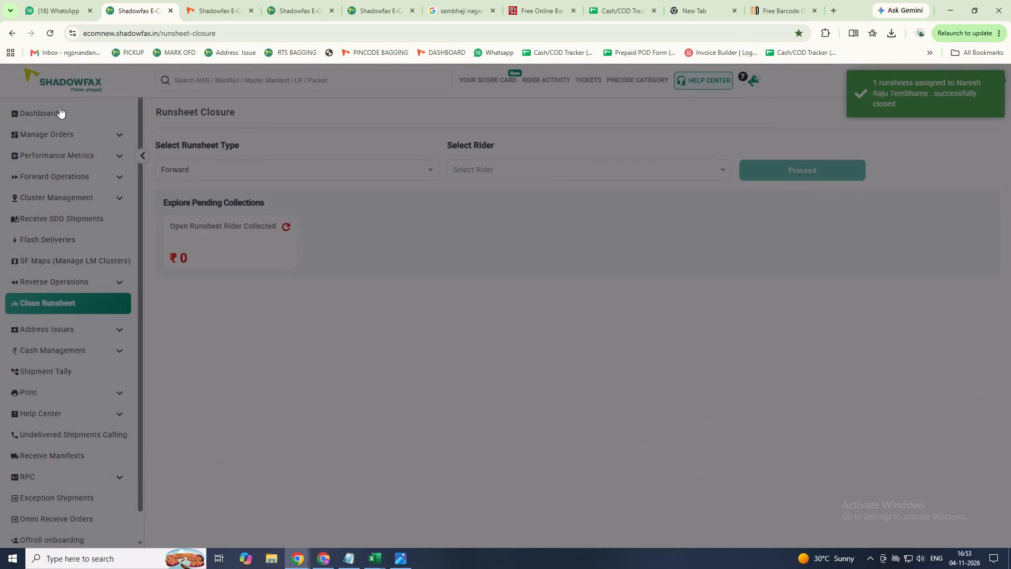
Return to the hub dashboard and open the forward runsheet creation page through Orders to Deliver.
left_click(47, 107)
left_click(75, 114)
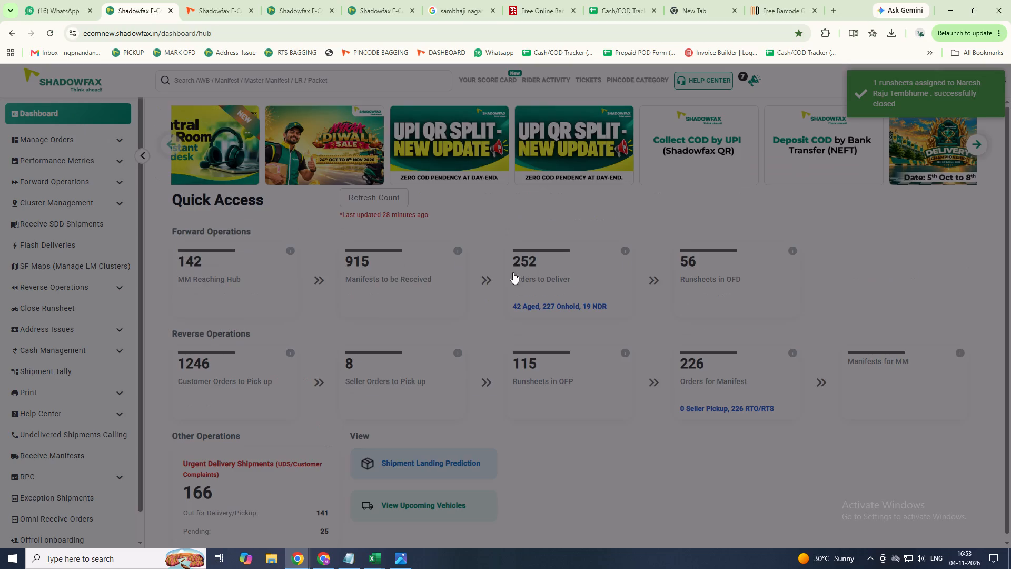
left_click(543, 270)
left_click(250, 173)
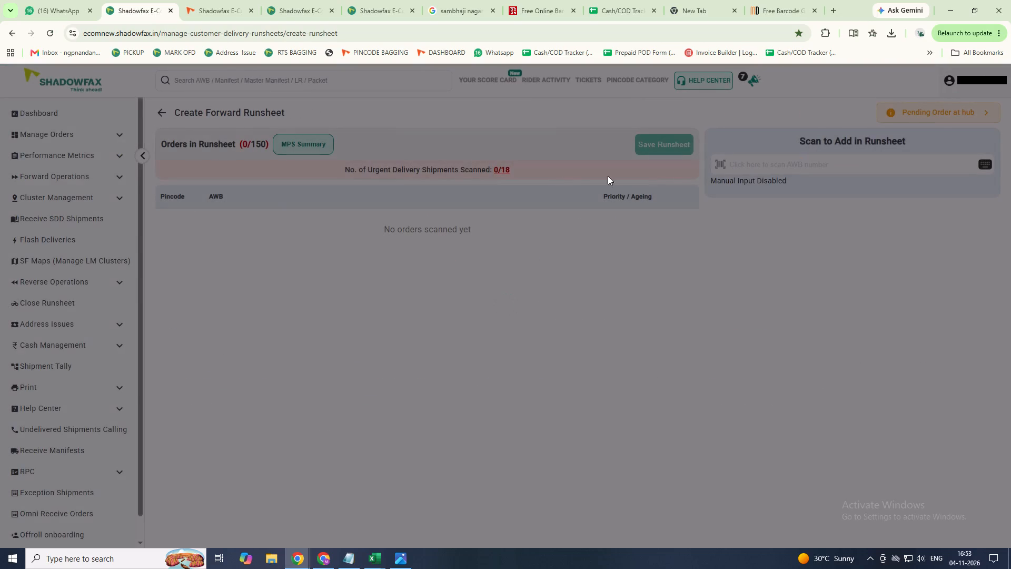
Open the runsheet closure for rider Vatan with the Forward runsheet type.
left_click(47, 303)
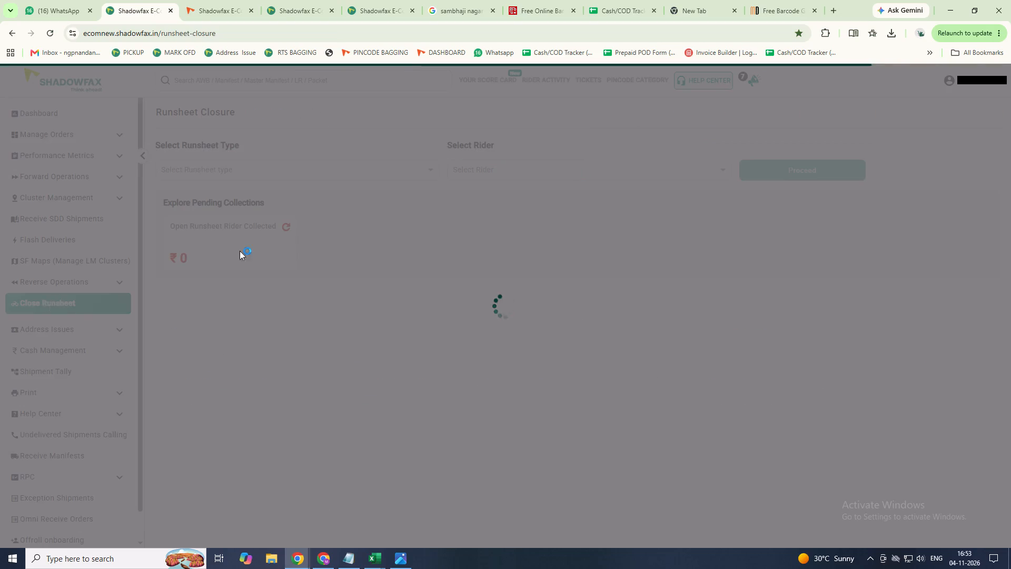
left_click(371, 169)
left_click(292, 194)
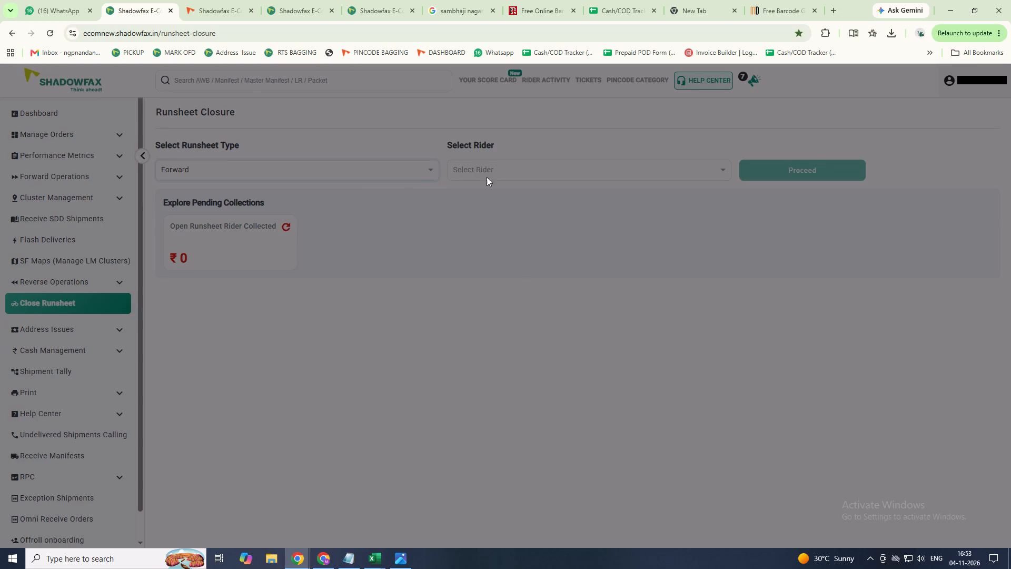
left_click(496, 171)
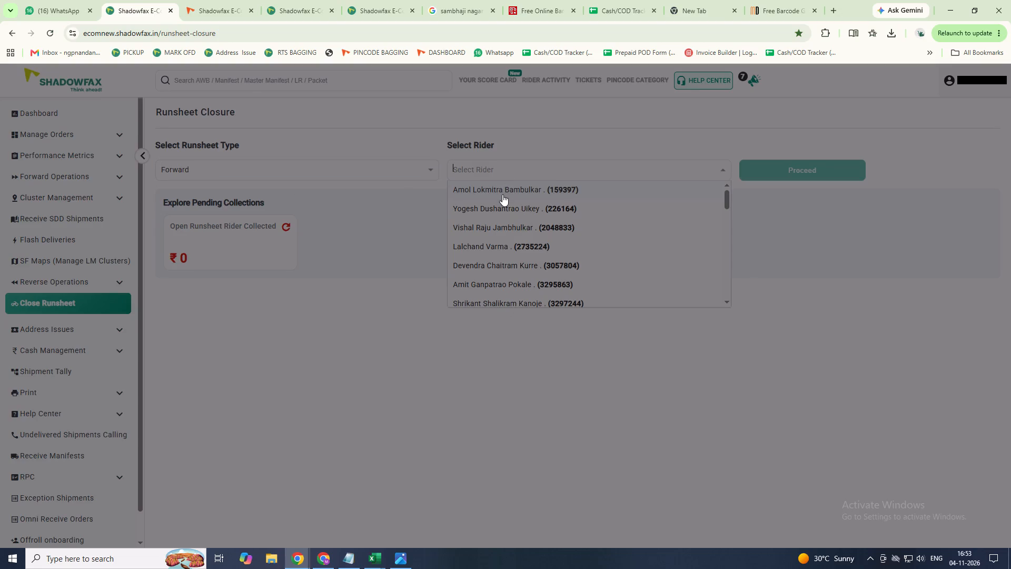
type("YUGA")
key("BackSpace")
key("BackSpace")
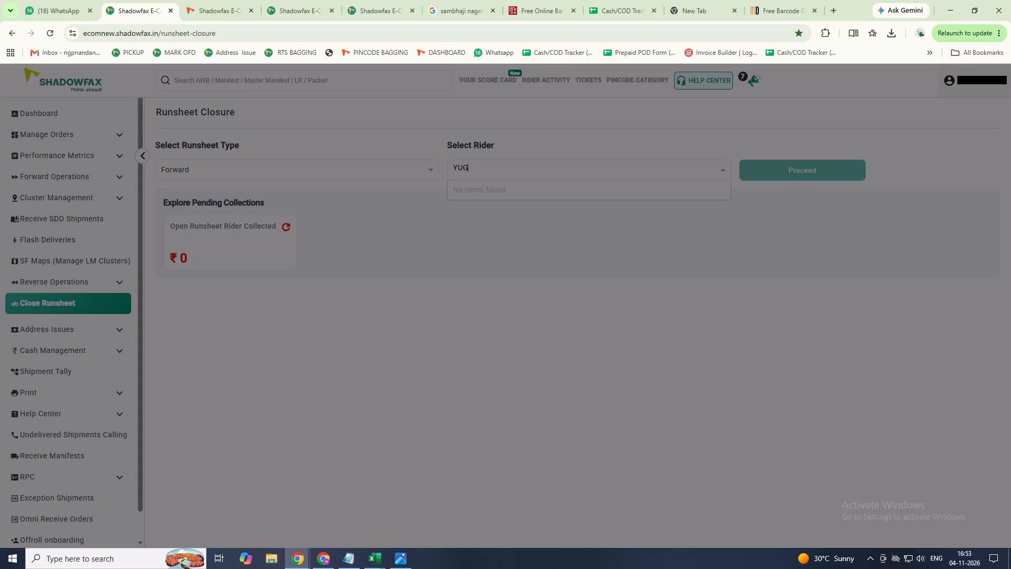
key("BackSpace")
key("BackSpace")
key("BackSpace")
key("BackSpace")
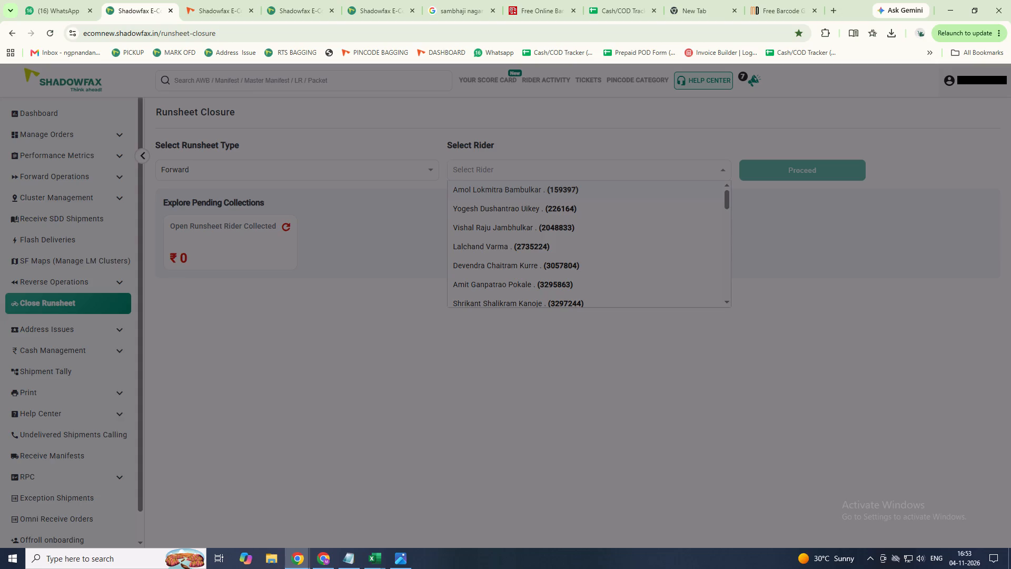
type("VATAN")
left_click(528, 193)
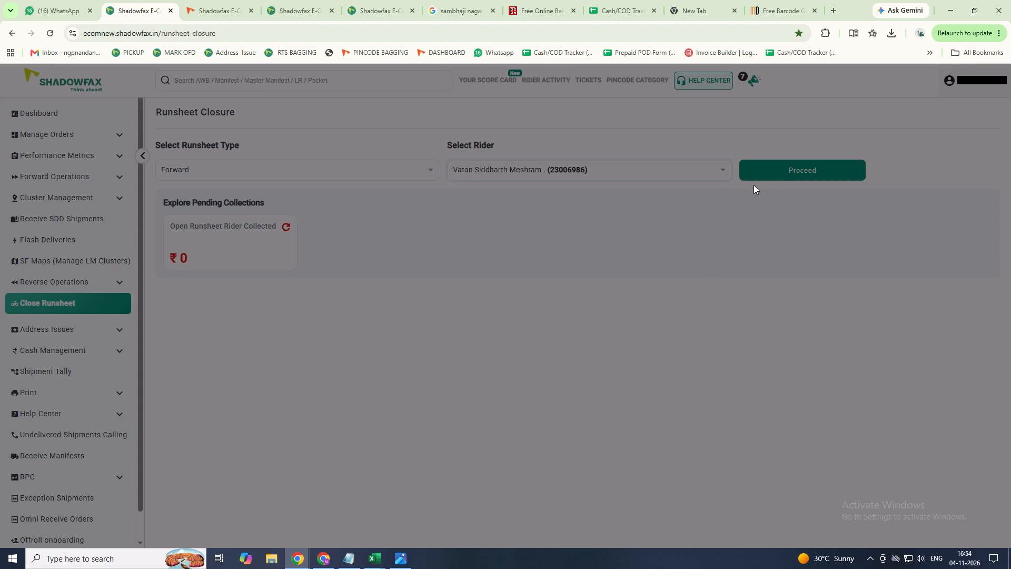
left_click(781, 170)
left_click(812, 220)
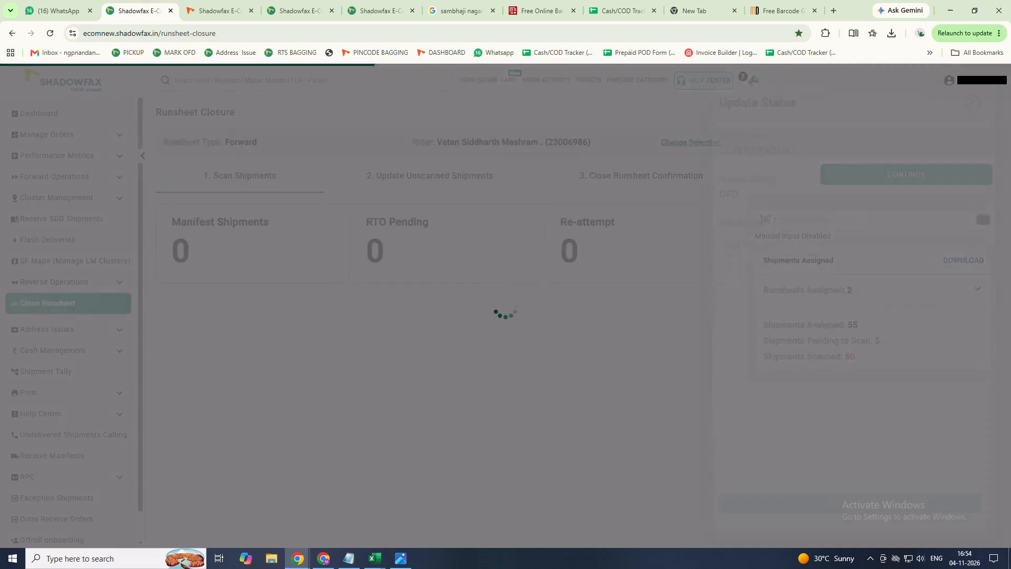
left_click(915, 224)
left_click(835, 245)
left_click(812, 261)
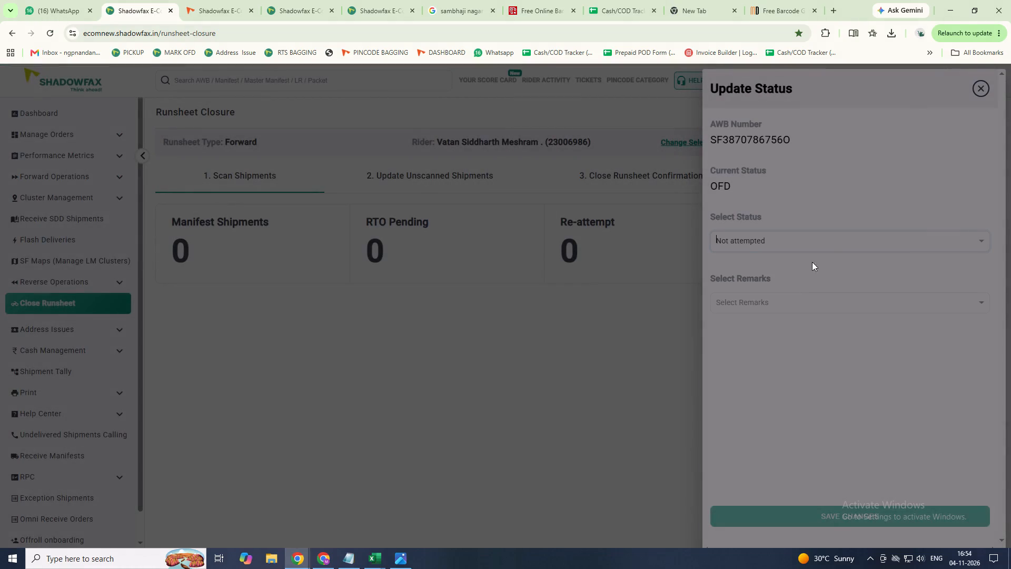
left_click(797, 295)
left_click(790, 324)
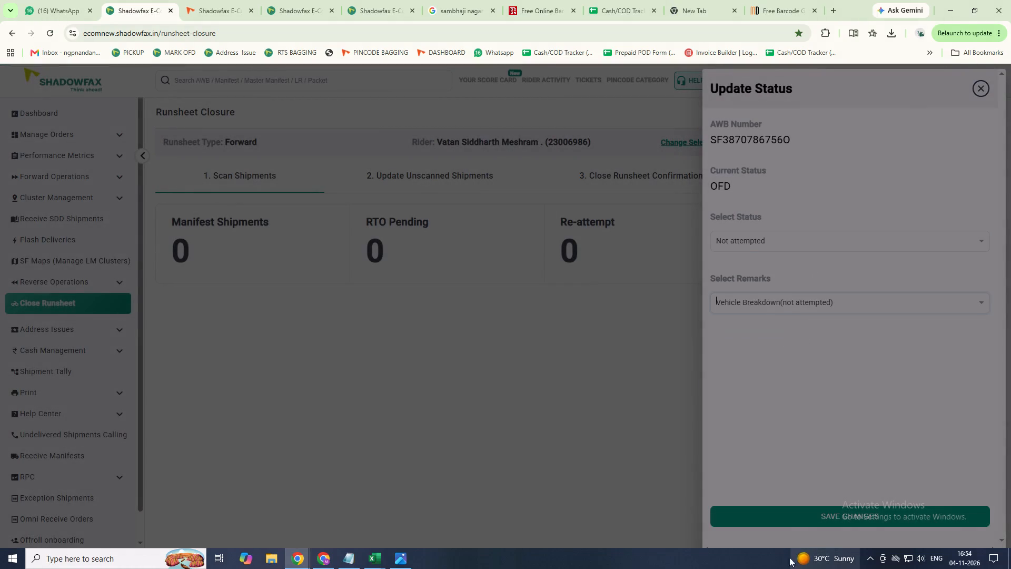
left_click(786, 518)
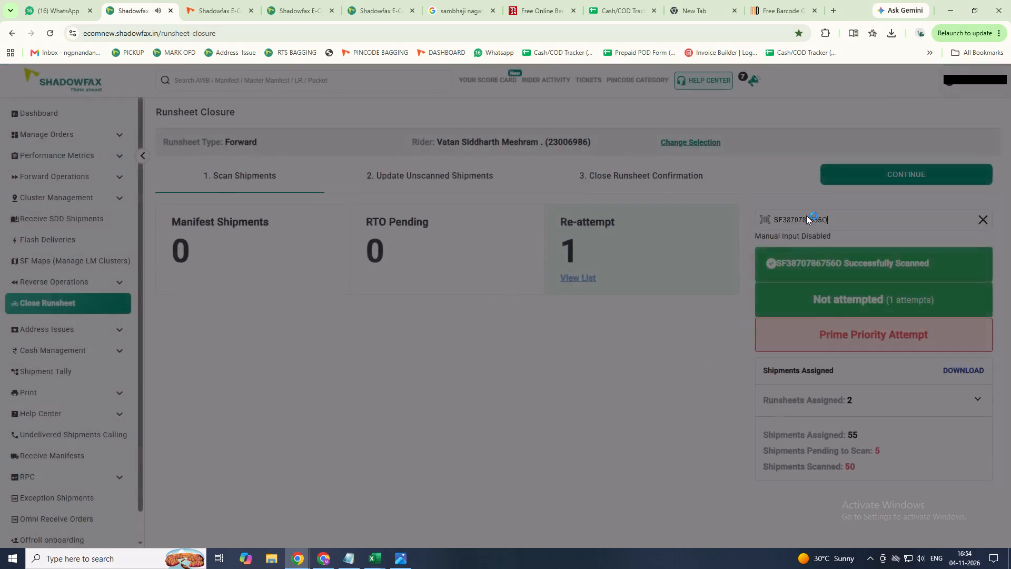
left_click(818, 250)
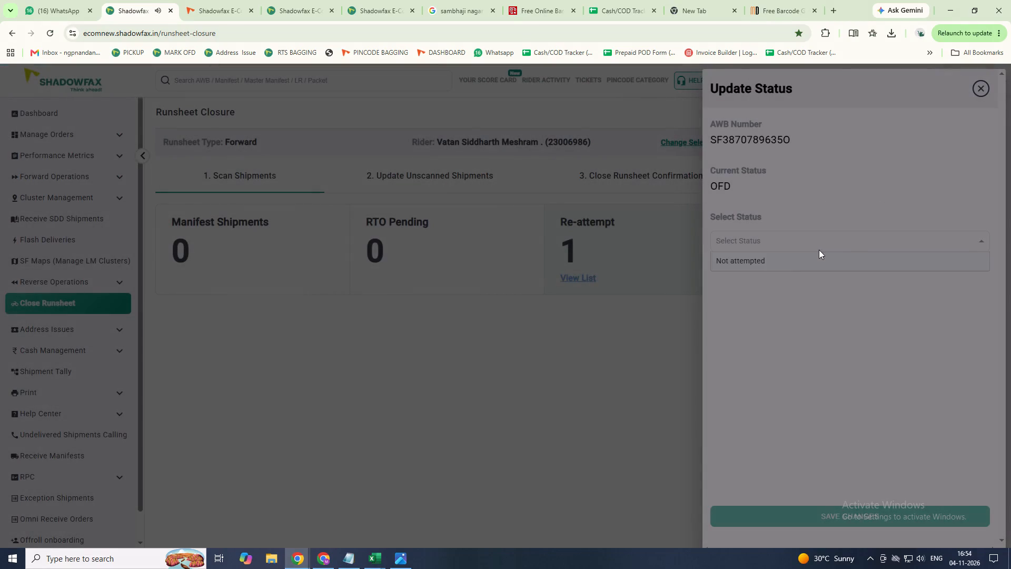
left_click(794, 266)
left_click(794, 296)
left_click(785, 320)
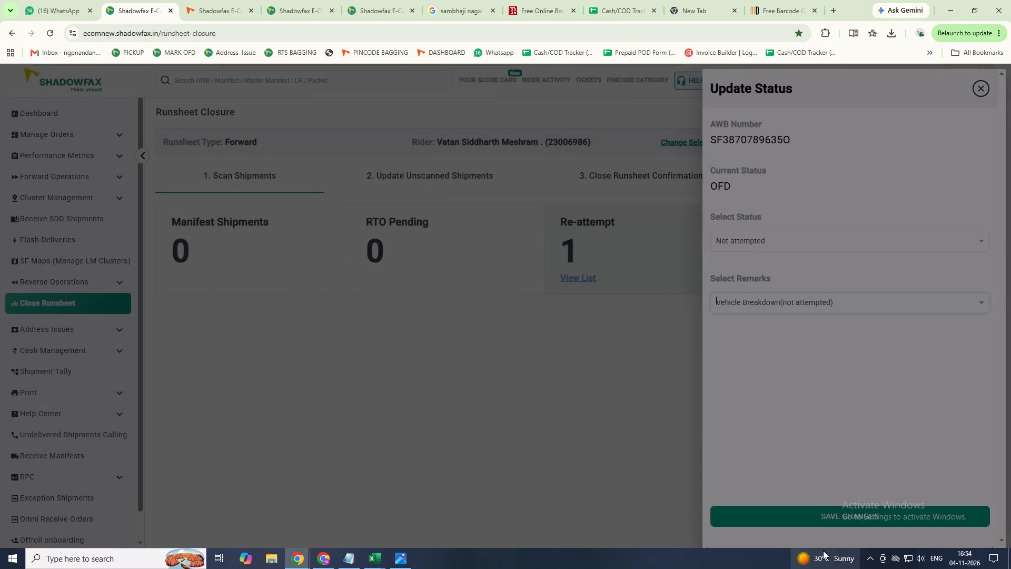
left_click(797, 523)
Continue to the closure confirmation, mark the rider's cash as collected and close the runsheet.
left_click(936, 167)
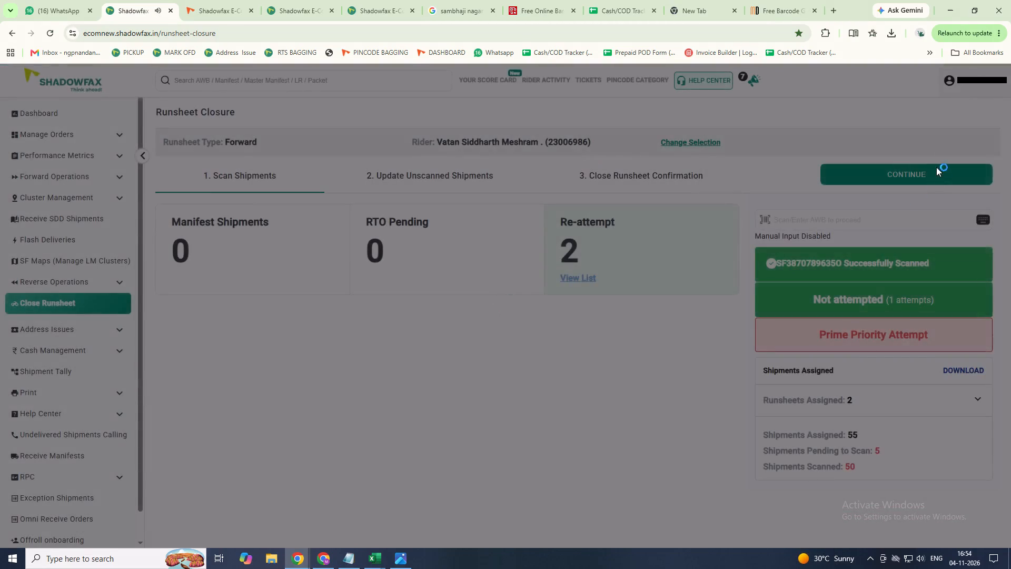
left_click(883, 175)
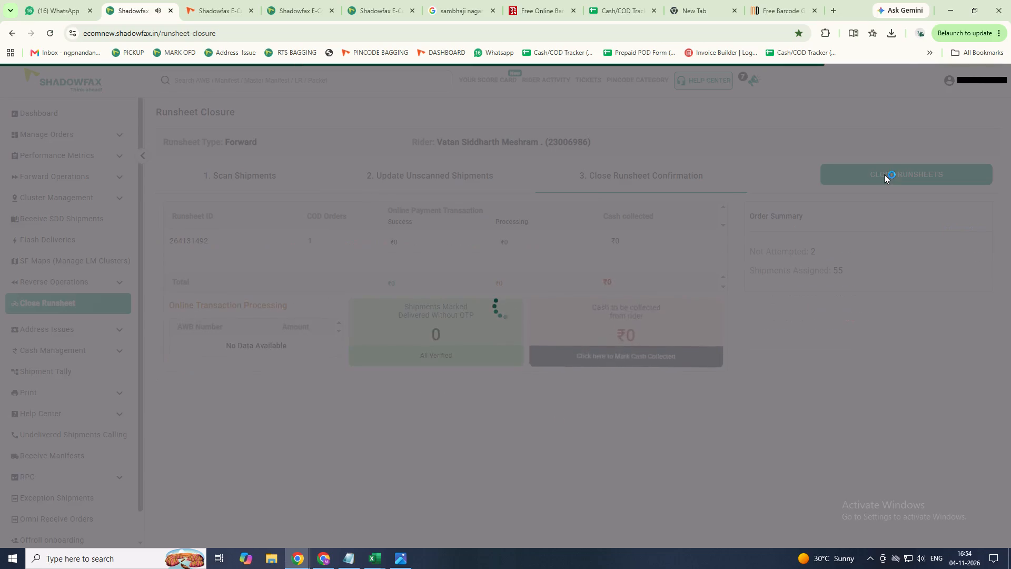
left_click(635, 357)
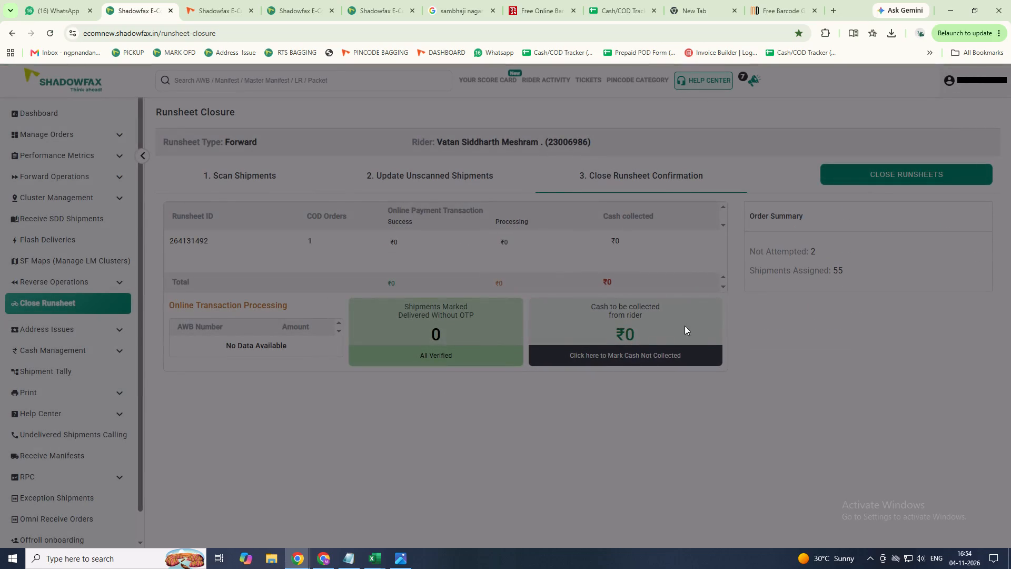
left_click(849, 174)
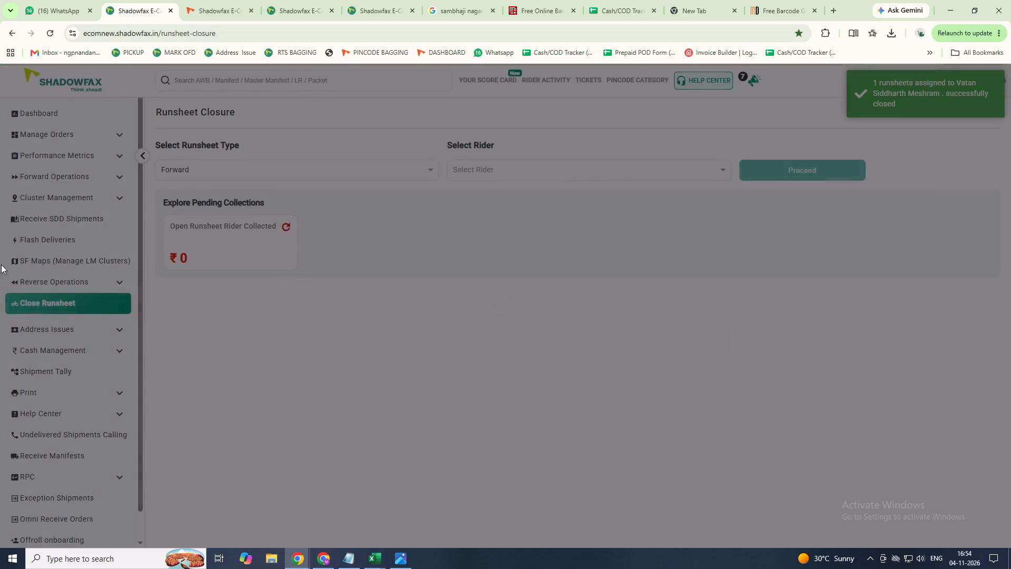
Check the Rider Activity page, and reopen rider Vatan's forward runsheet closure to examine the unscanned shipments.
left_click(546, 78)
left_click(59, 302)
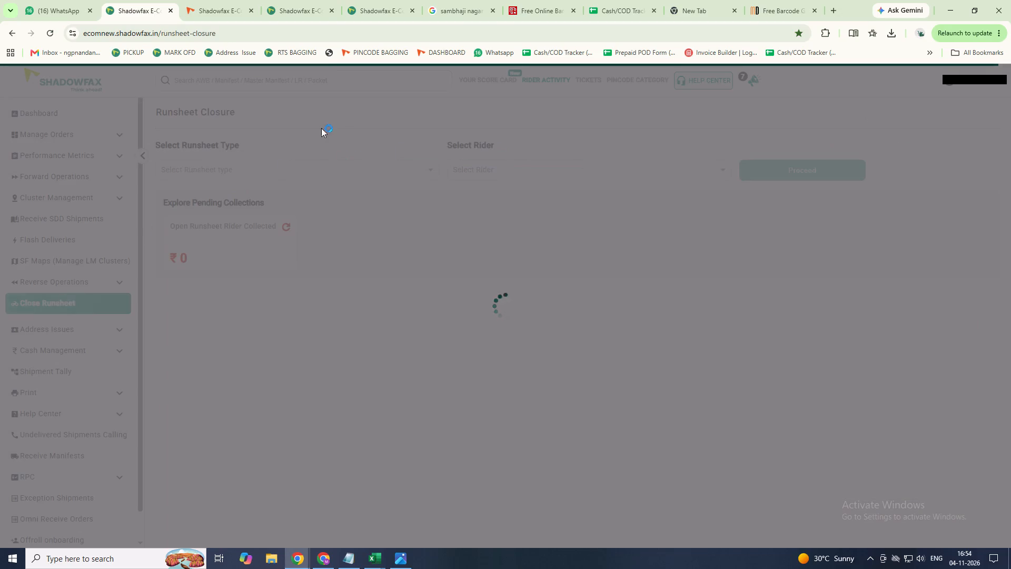
left_click(336, 172)
left_click(264, 191)
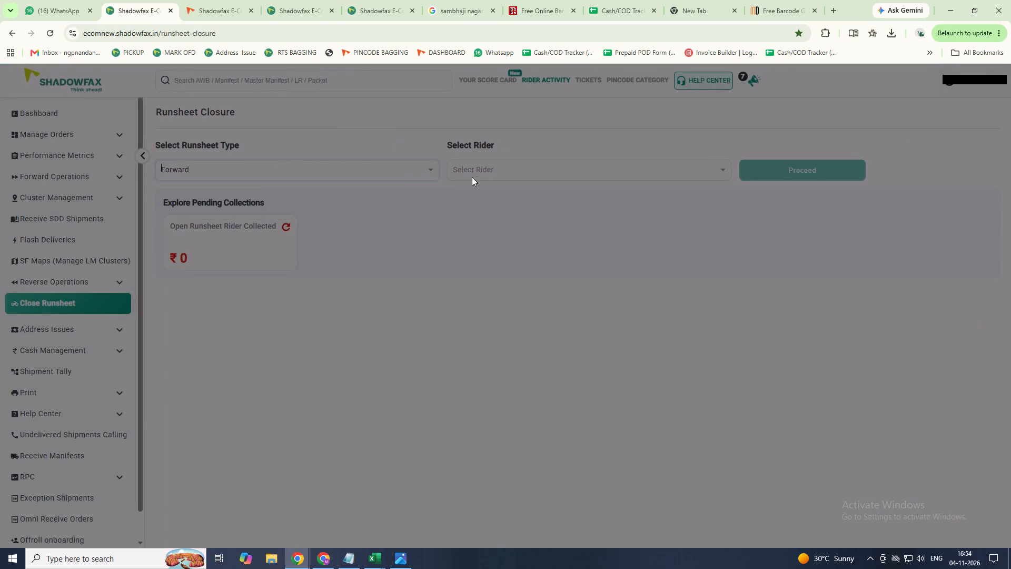
left_click(479, 176)
type("VATAN")
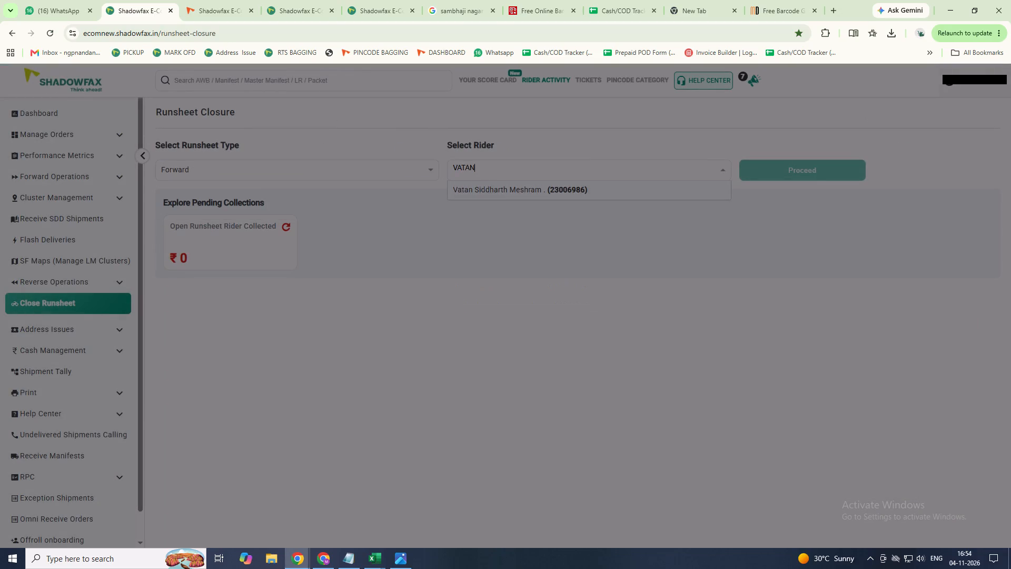
left_click(489, 193)
left_click(773, 179)
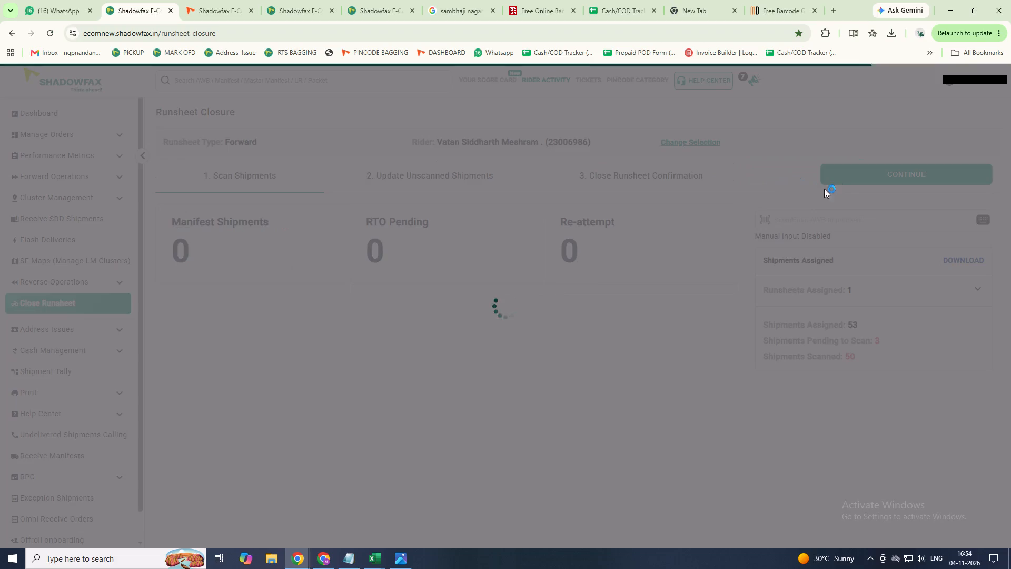
left_click(871, 176)
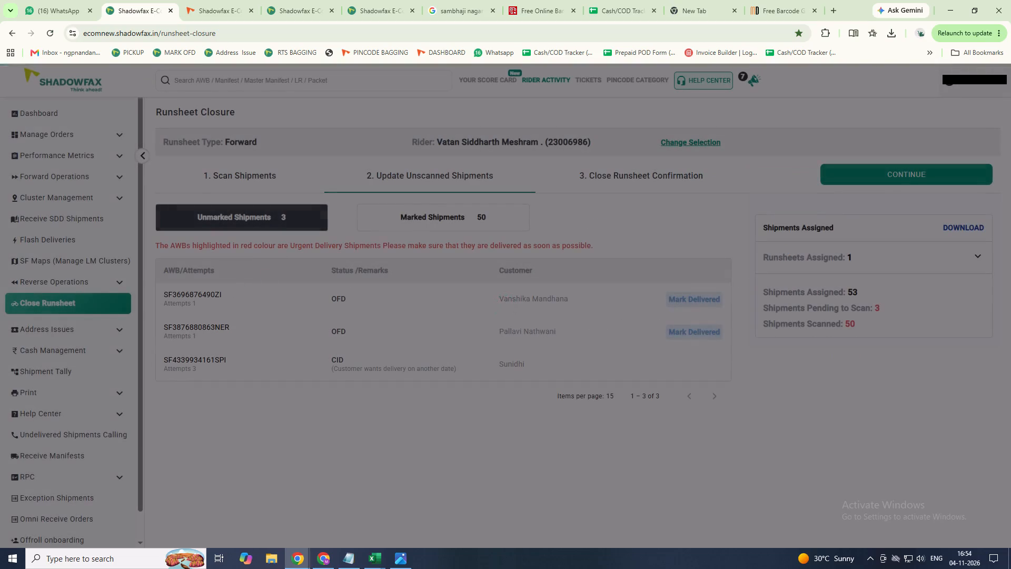
left_click(252, 176)
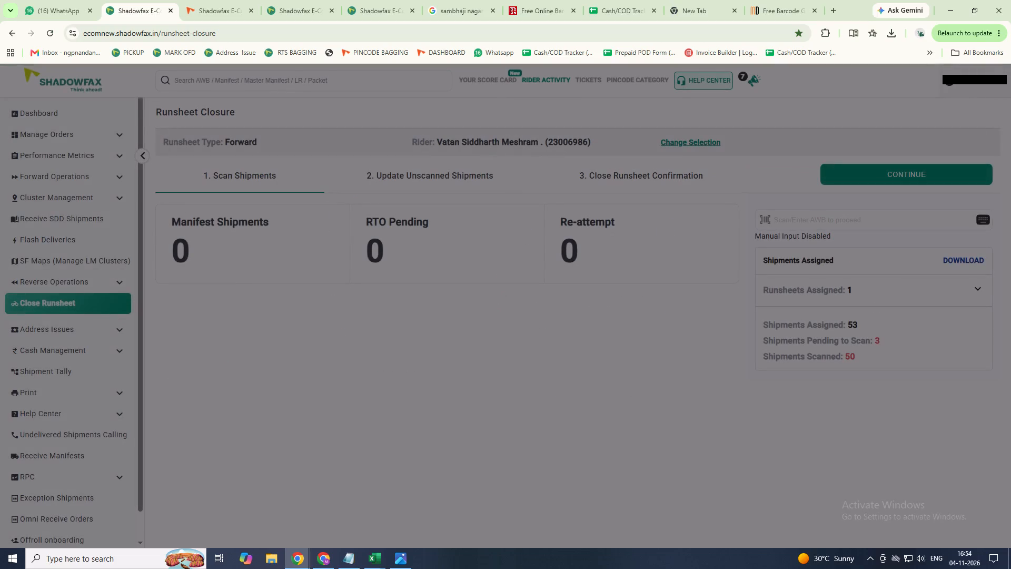
left_click(806, 219)
Create a forward runsheet from Orders to Deliver, scan the seven returned shipments for pincode 440008 into it and save it.
left_click(47, 109)
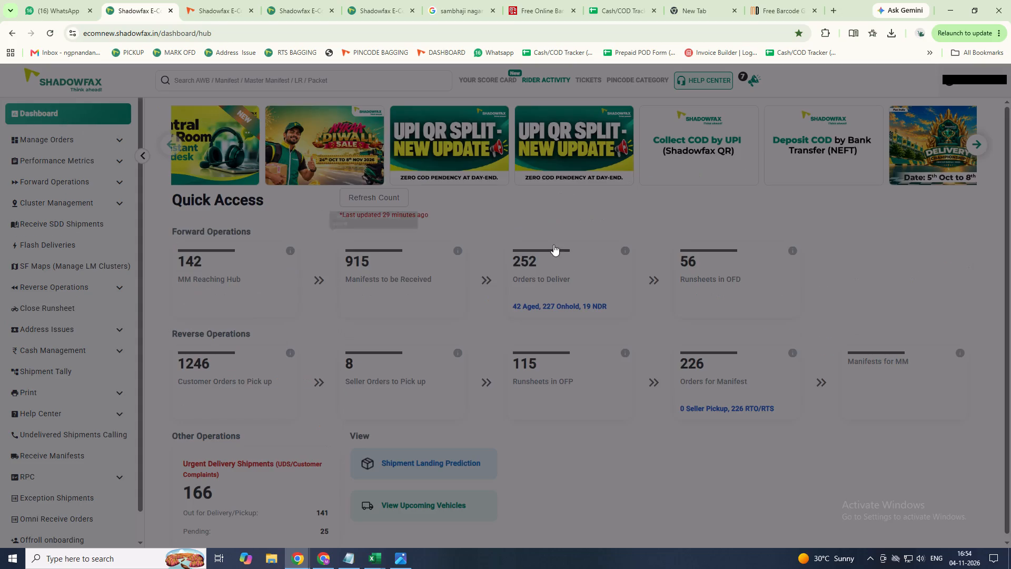
left_click(544, 261)
left_click(248, 153)
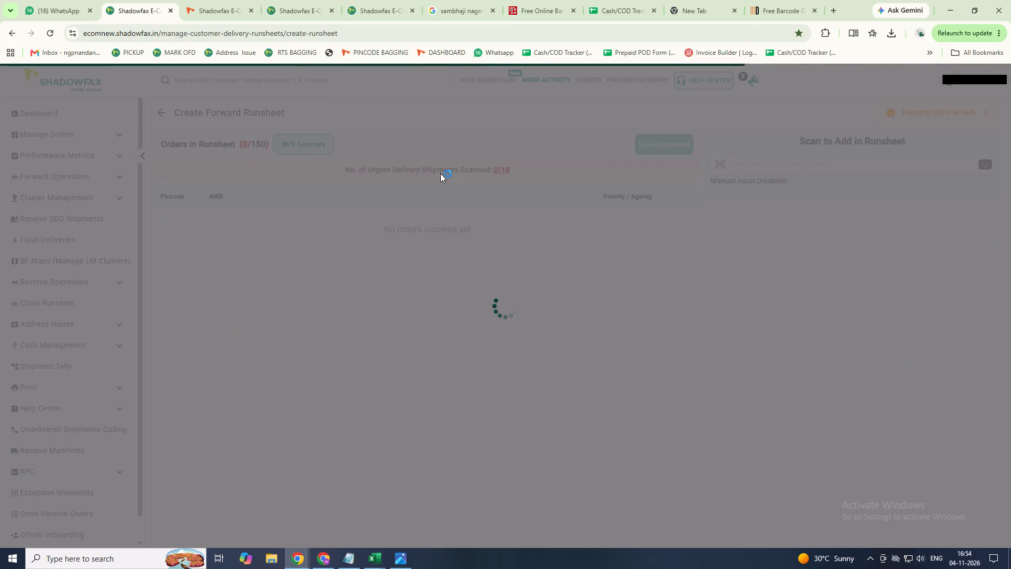
left_click(753, 165)
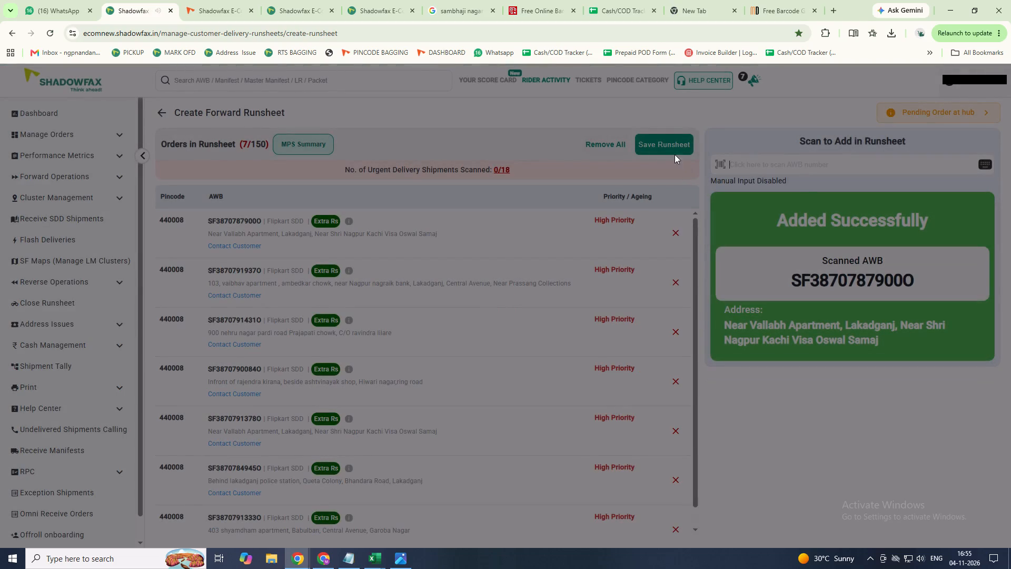
left_click(666, 143)
left_click(858, 499)
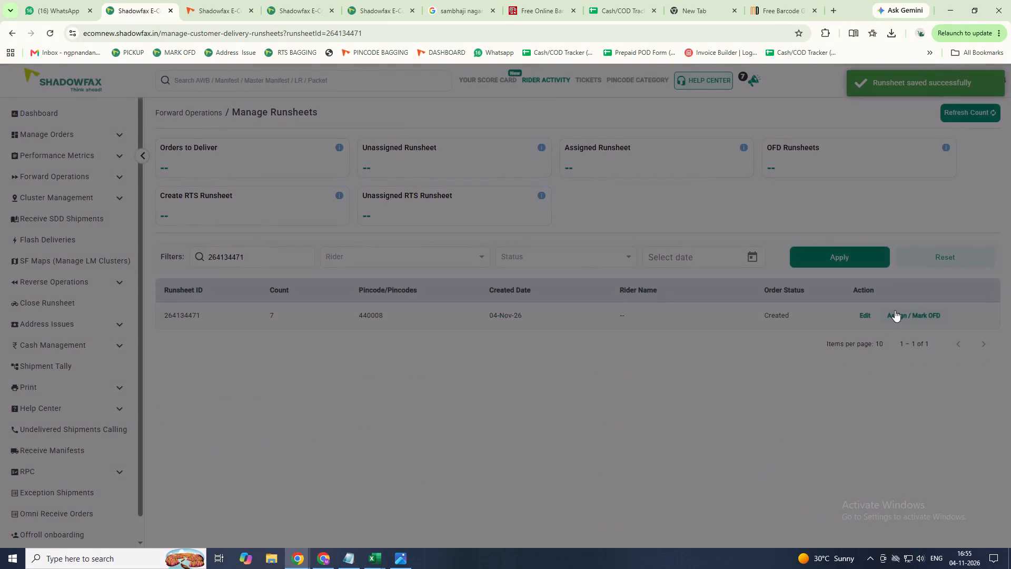
Assign the newly saved runsheet to rider Vatan and mark it as OFD.
left_click(899, 316)
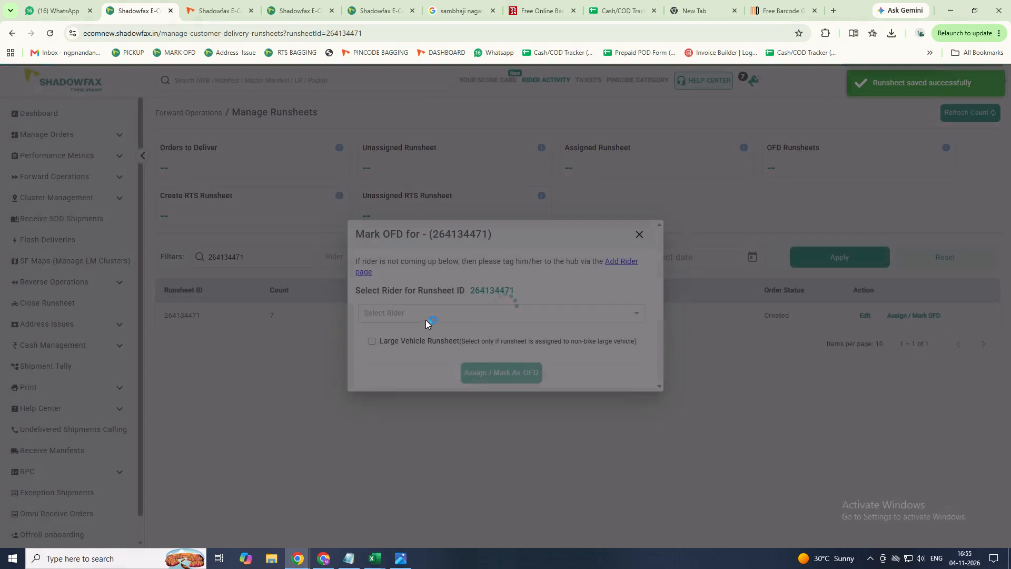
left_click(439, 311)
type("VATAN")
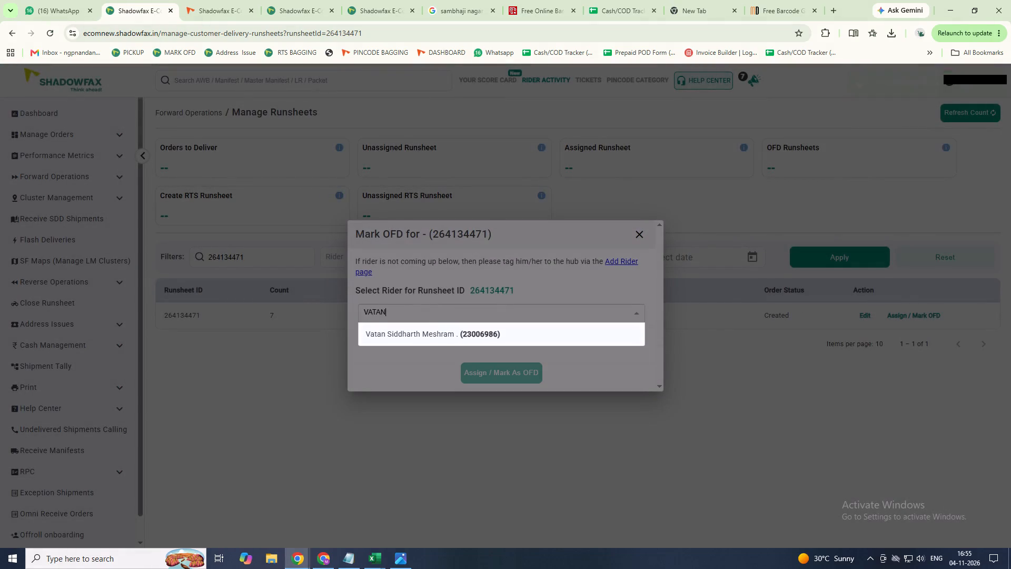
key("Return")
key("Tab")
key("Tab")
key("Return")
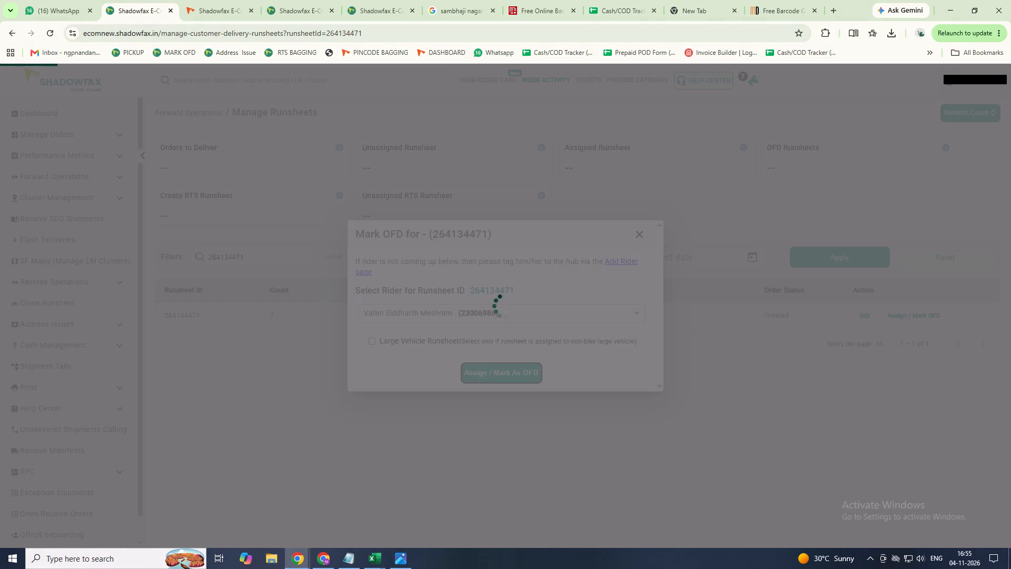
Return to the hub dashboard and refresh the Quick Access counts.
left_click(23, 117)
left_click(31, 113)
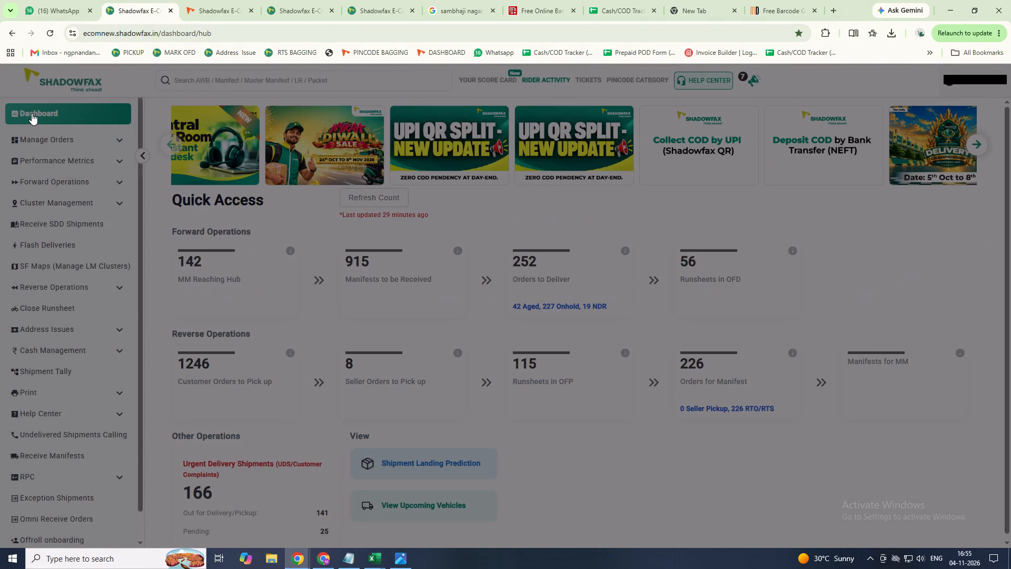
triple_click(379, 199)
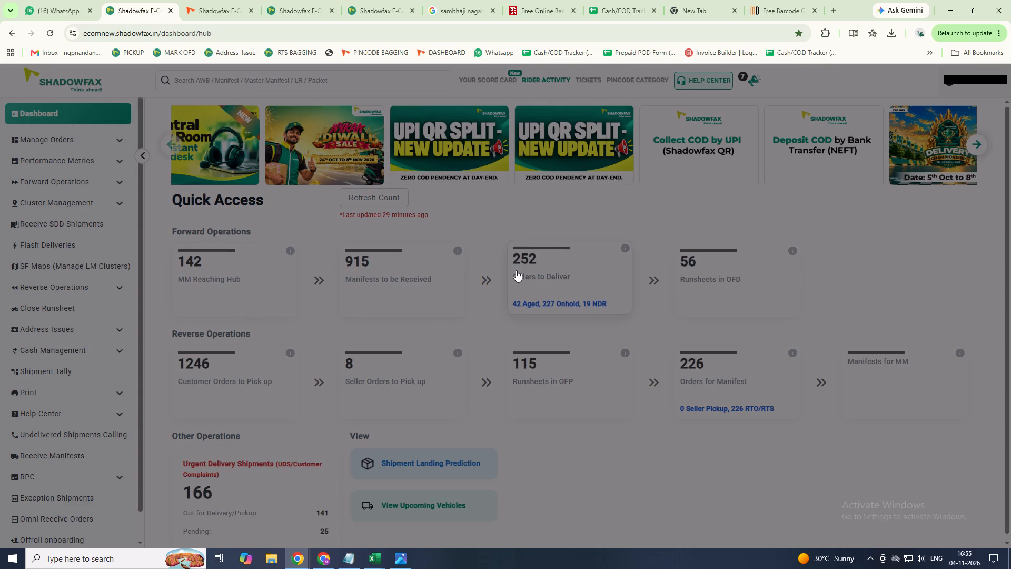
Search the Rider Activity page for "PRATH" to look up rider Prathmesh.
left_click(539, 81)
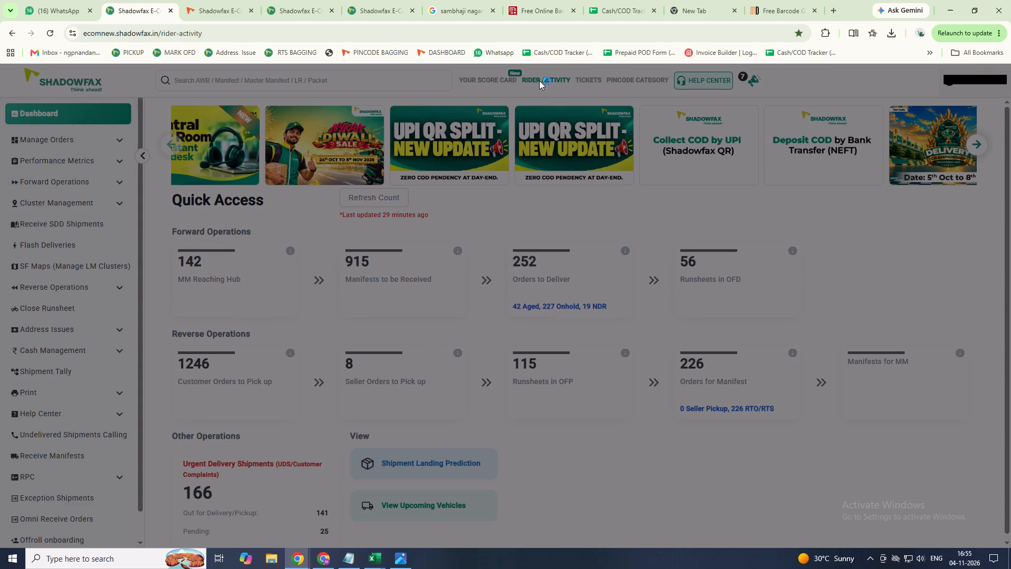
key("ctrl+f")
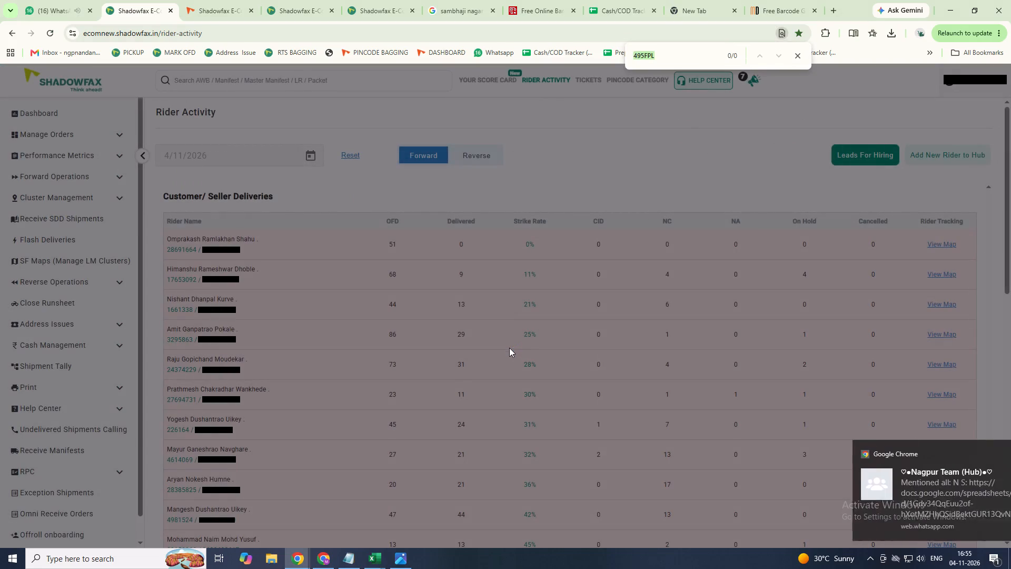
type("PRATH")
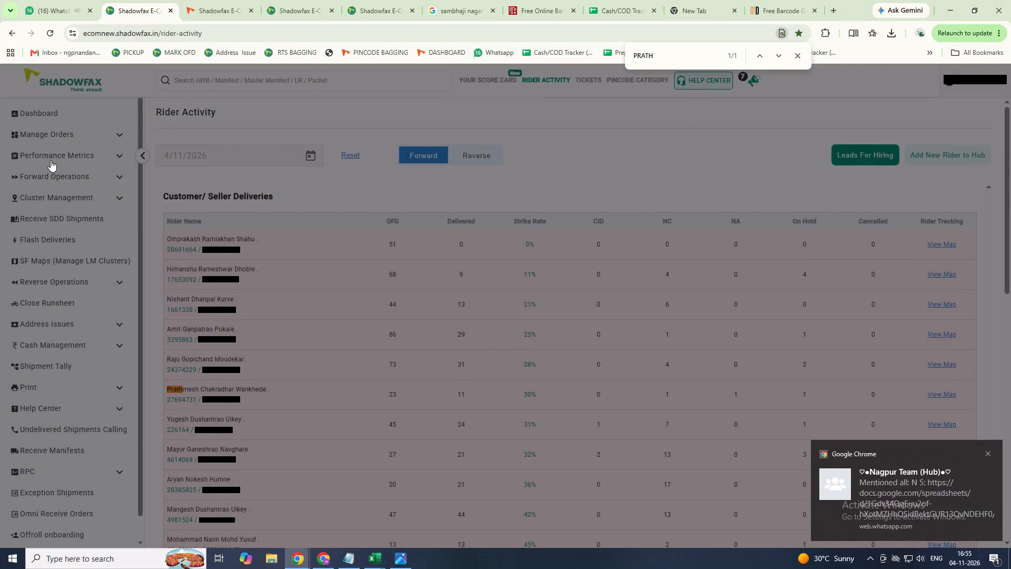
Return to the hub dashboard and refresh the Quick Access counts.
left_click(34, 111)
triple_click(376, 201)
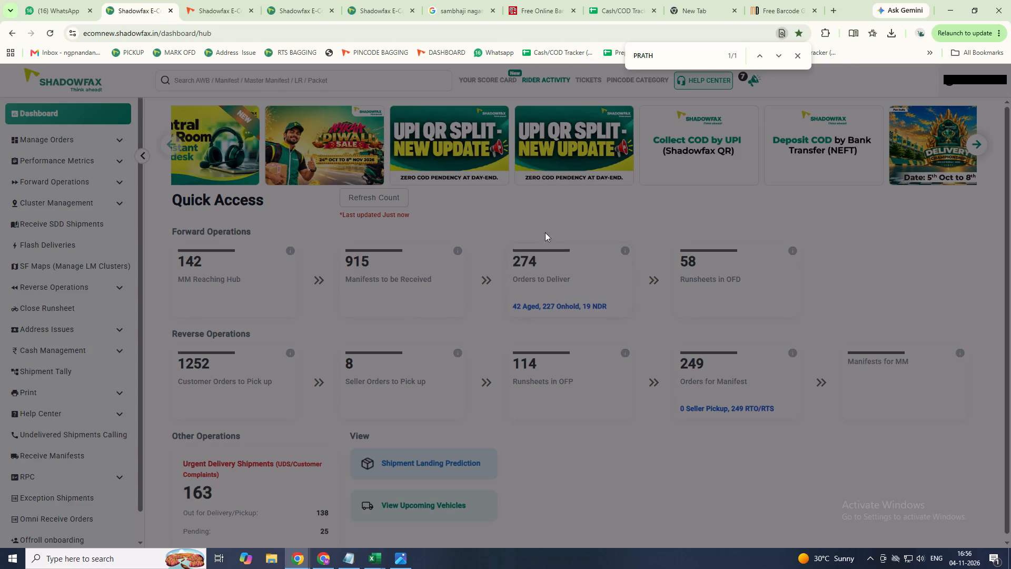
Create a forward runsheet from Orders to Deliver, scan ten shipments for pincodes 440008 and 440032 into it and save it.
left_click(537, 274)
left_click(251, 164)
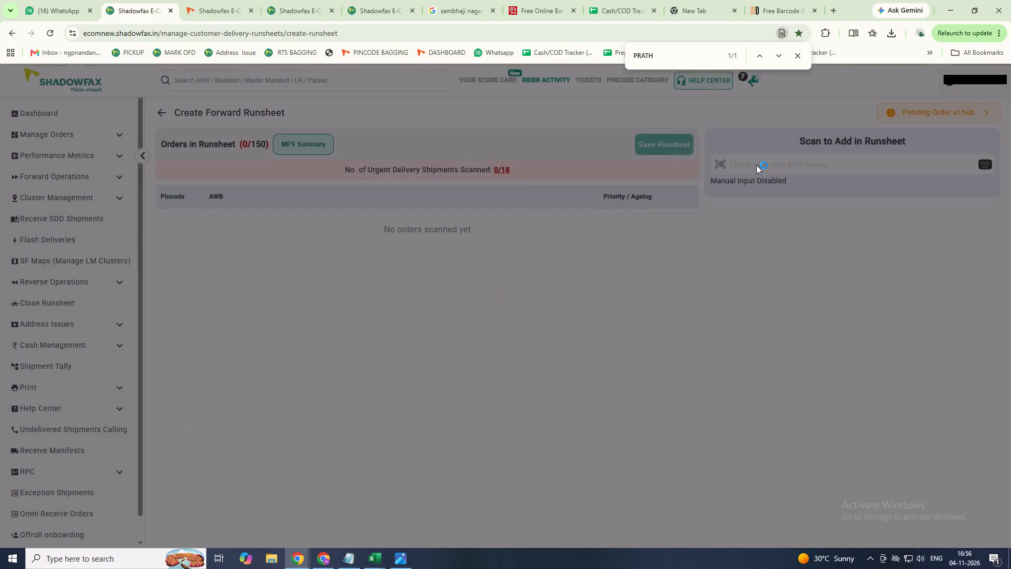
left_click(756, 164)
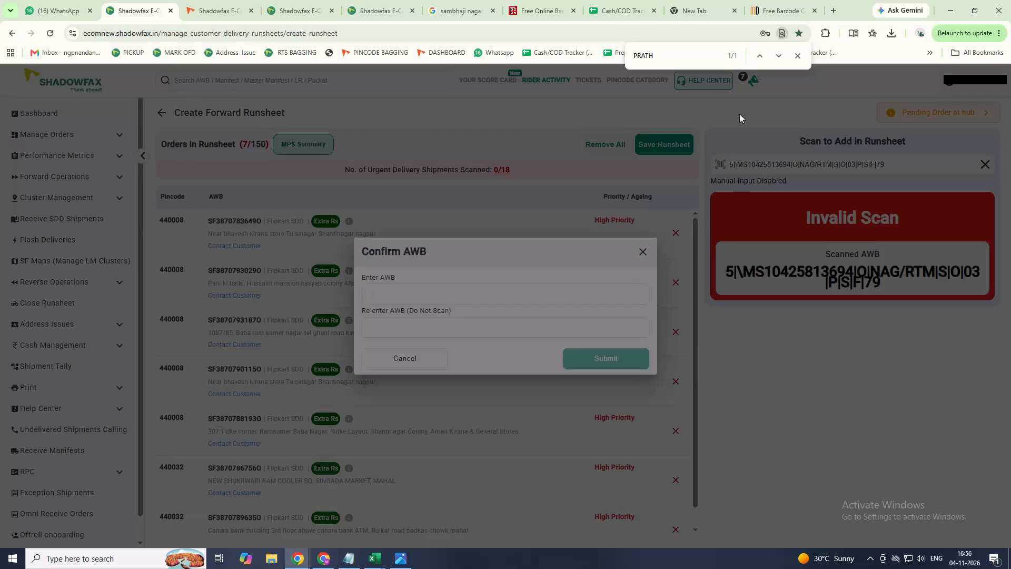
left_click(639, 251)
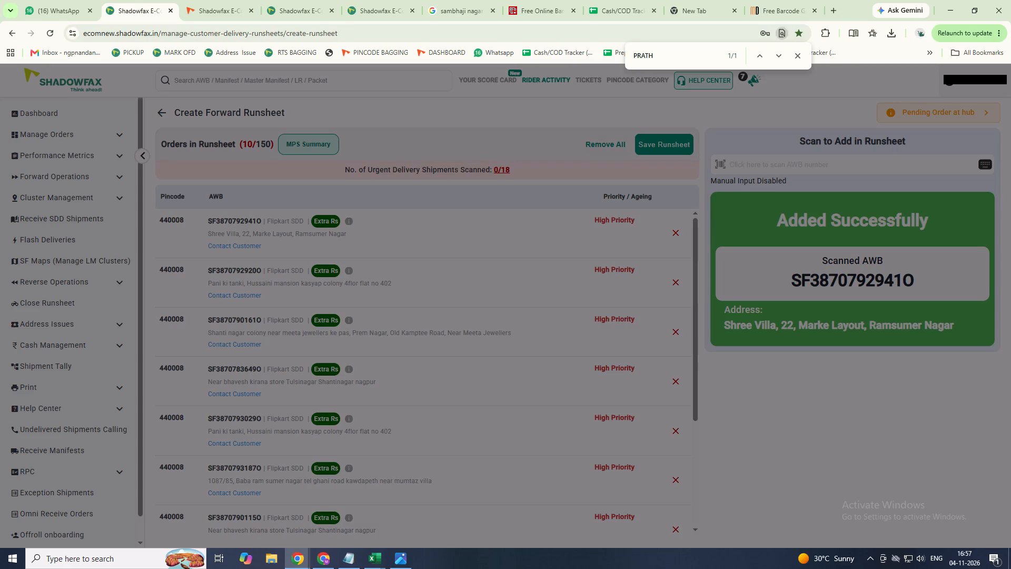
left_click(671, 146)
left_click(843, 506)
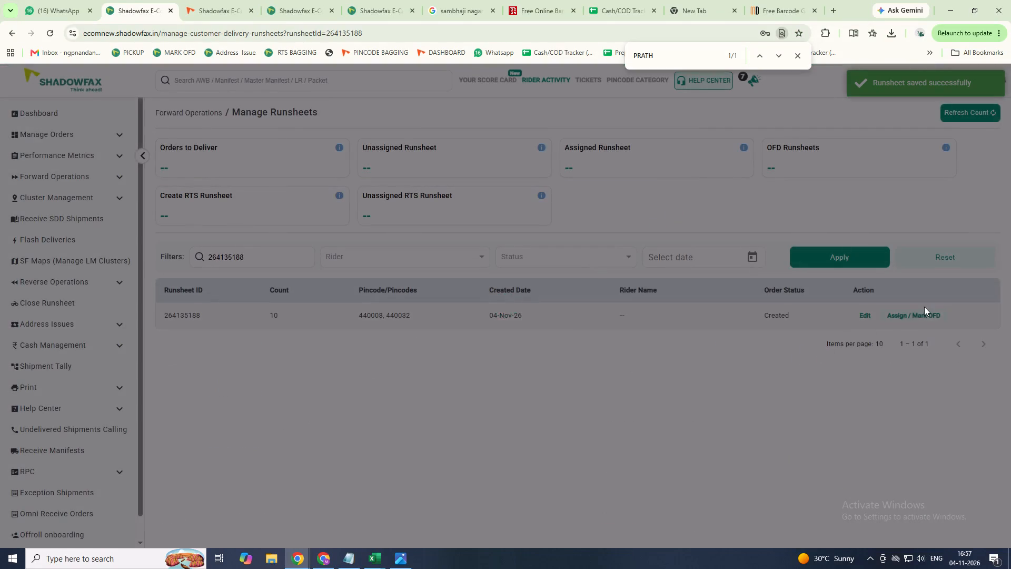
Assign the newly saved ten-shipment runsheet to rider Prathmesh and mark it as OFD.
left_click(896, 313)
left_click(619, 311)
left_click(615, 309)
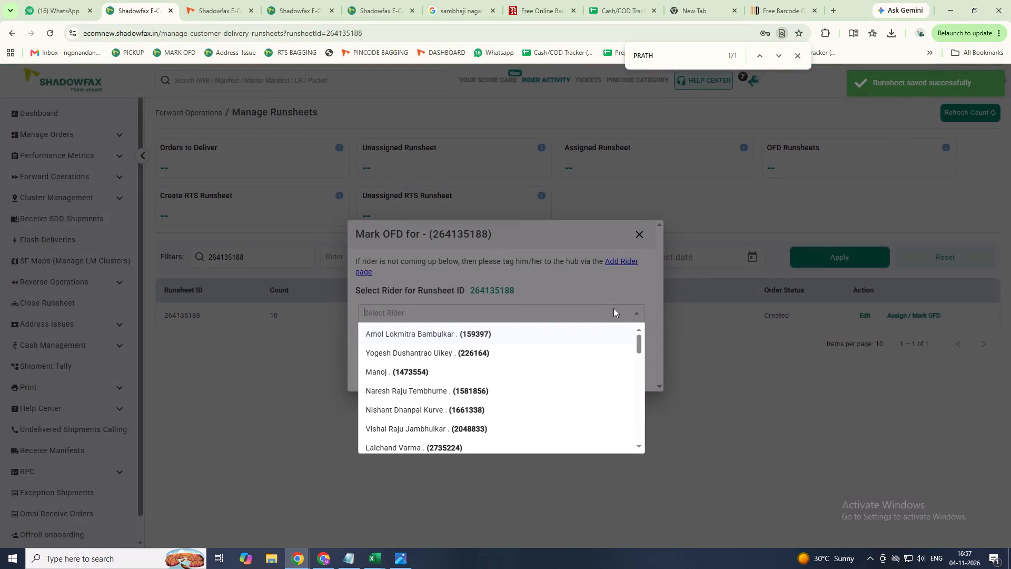
type("PRA")
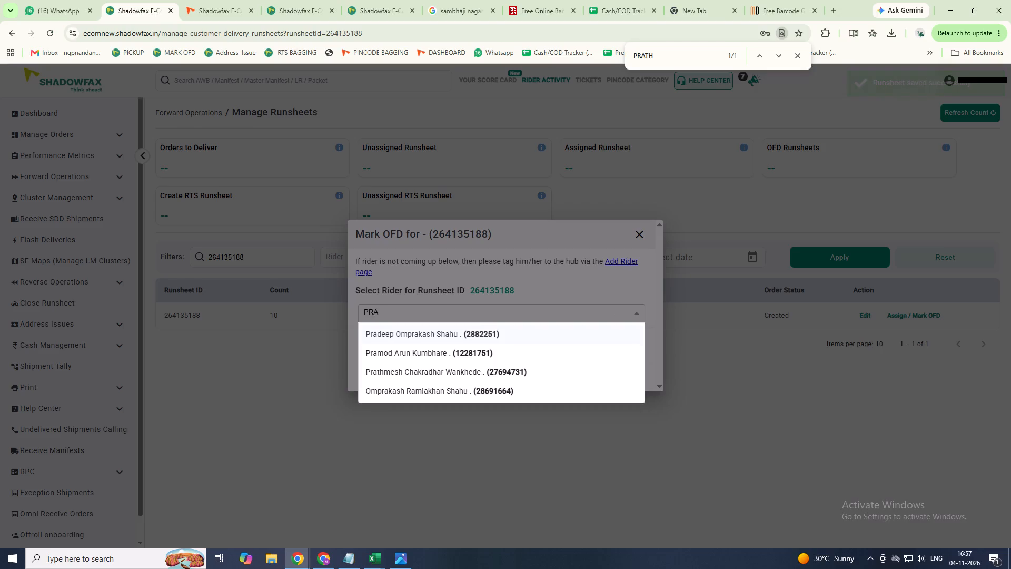
left_click(487, 369)
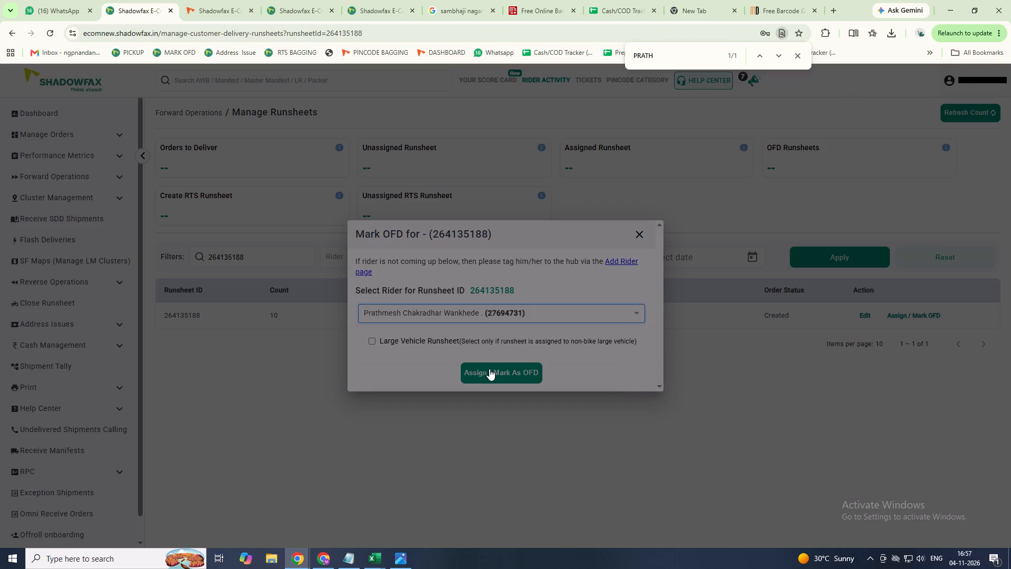
left_click(498, 371)
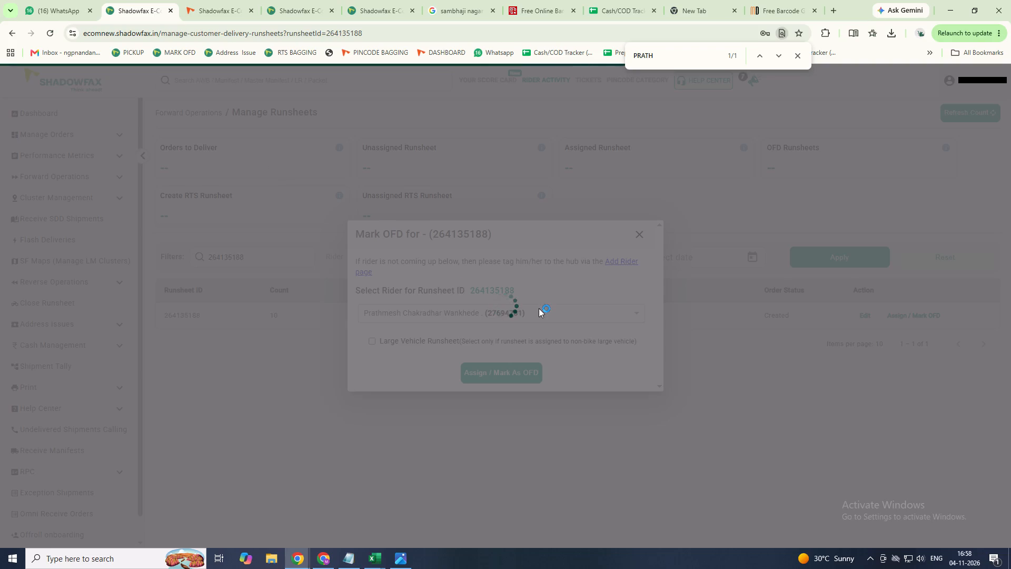
right_click(514, 361)
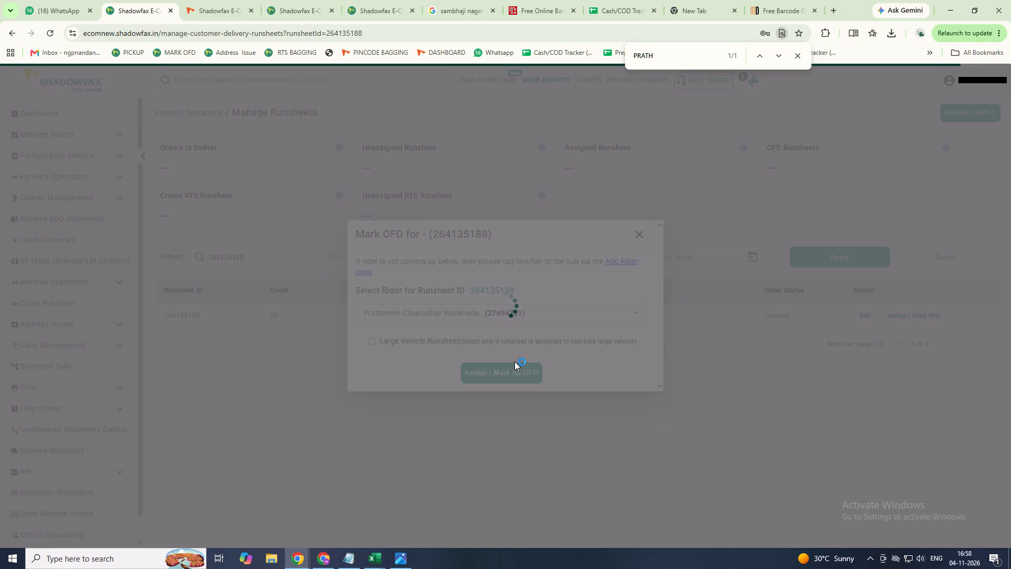
left_click(514, 366)
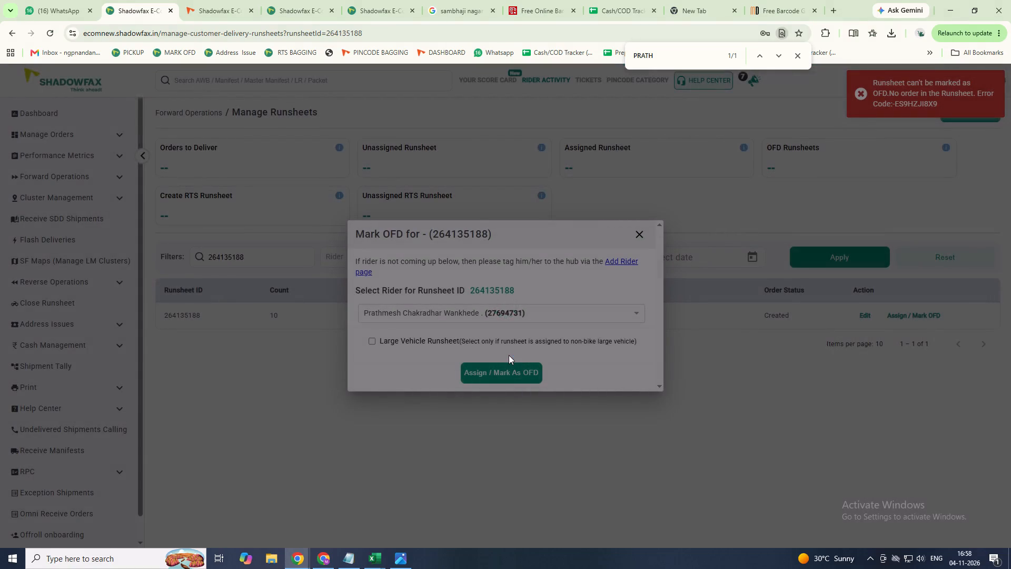
left_click(641, 236)
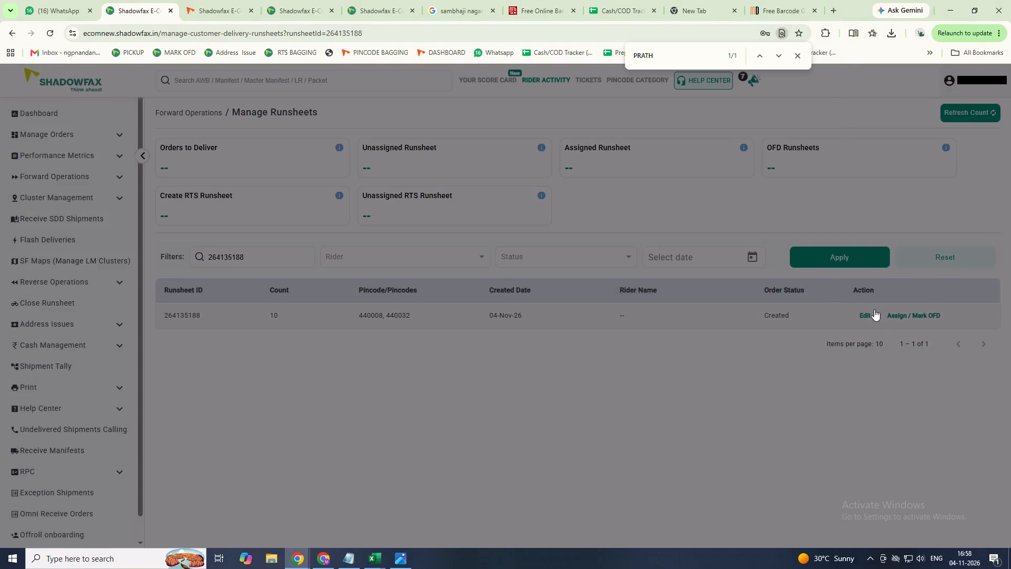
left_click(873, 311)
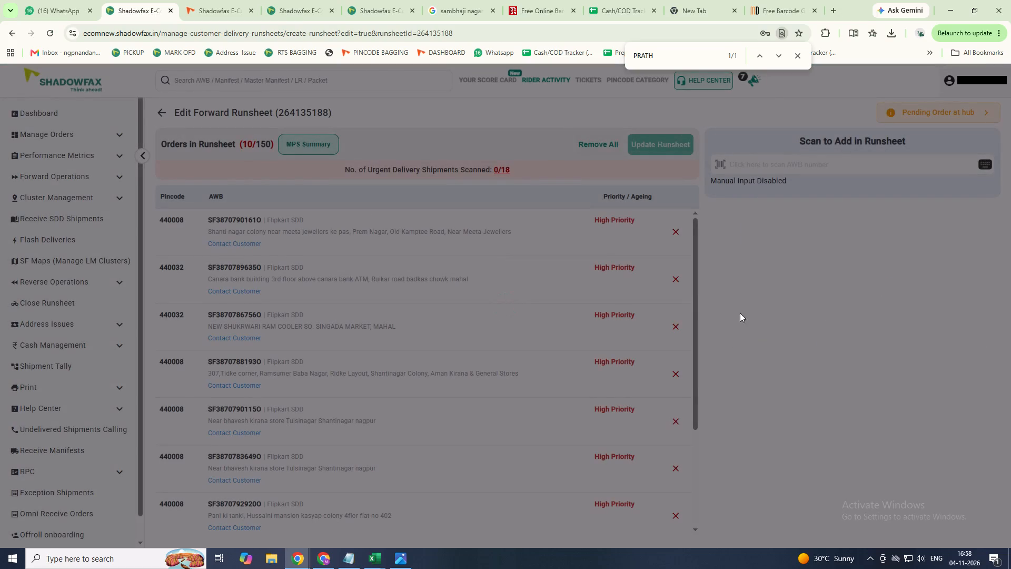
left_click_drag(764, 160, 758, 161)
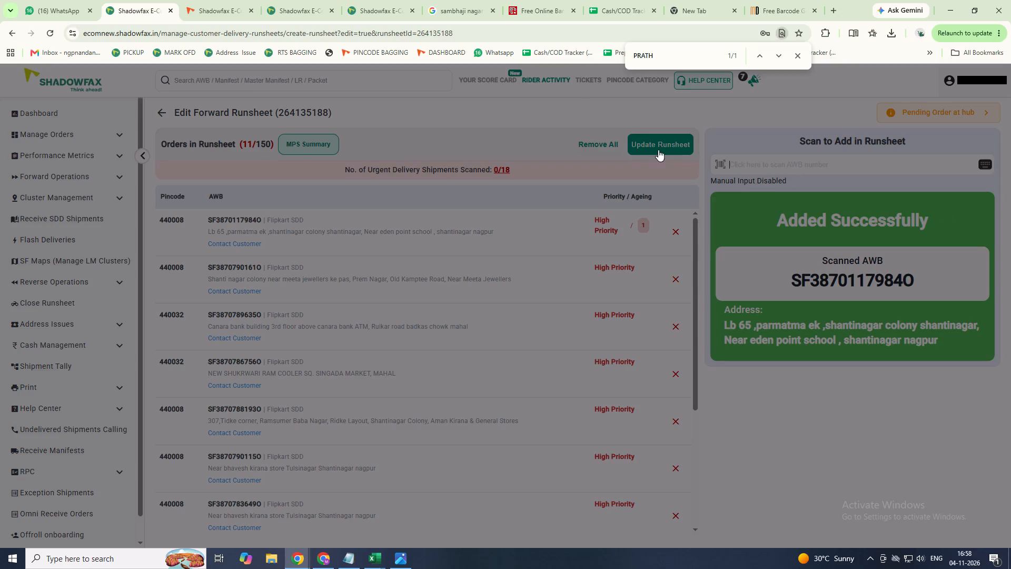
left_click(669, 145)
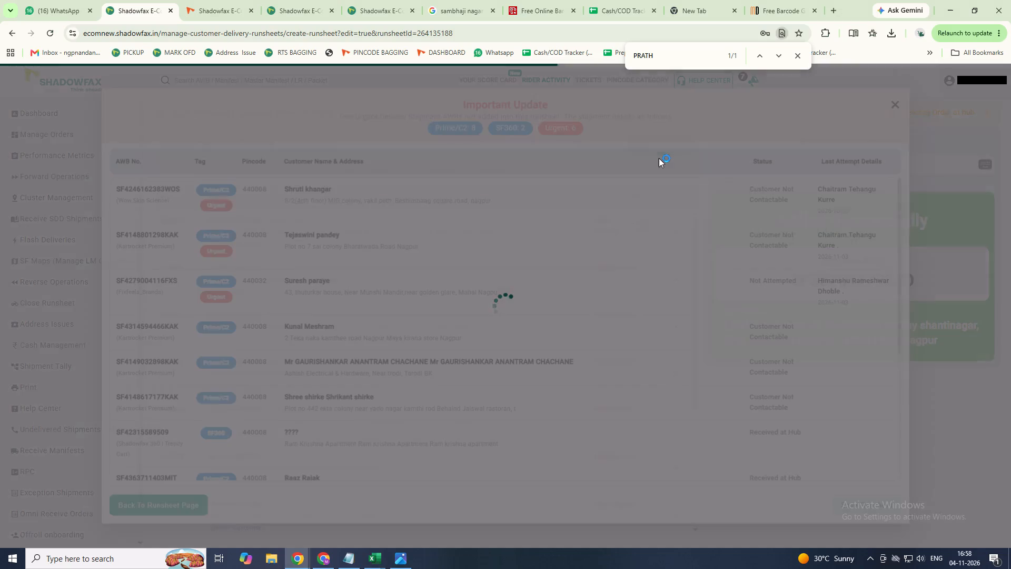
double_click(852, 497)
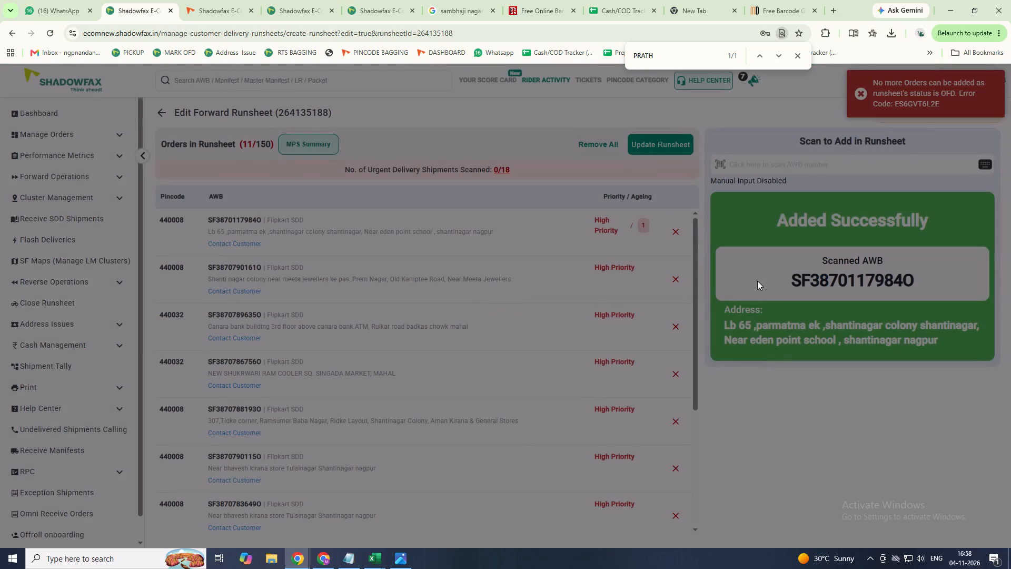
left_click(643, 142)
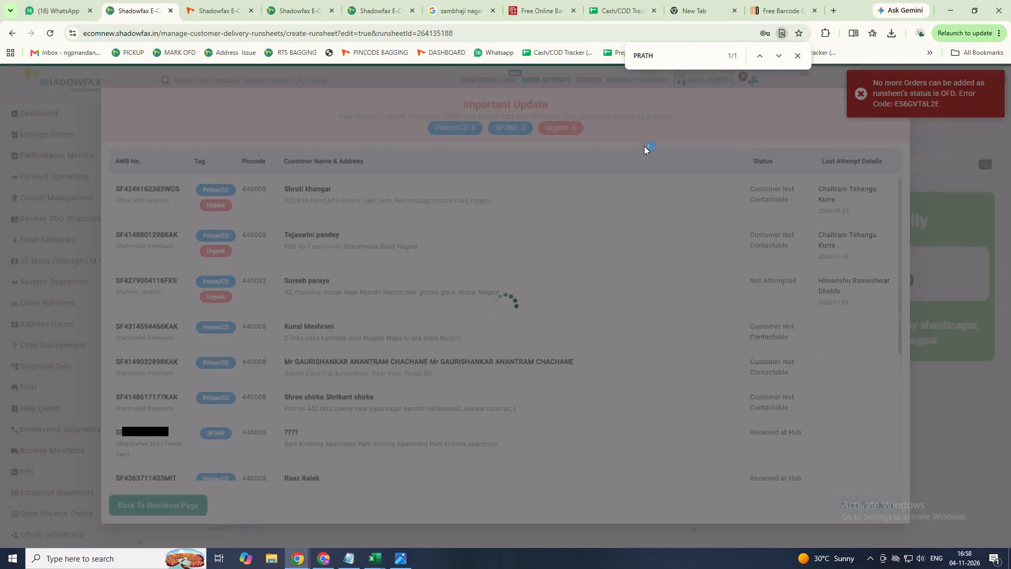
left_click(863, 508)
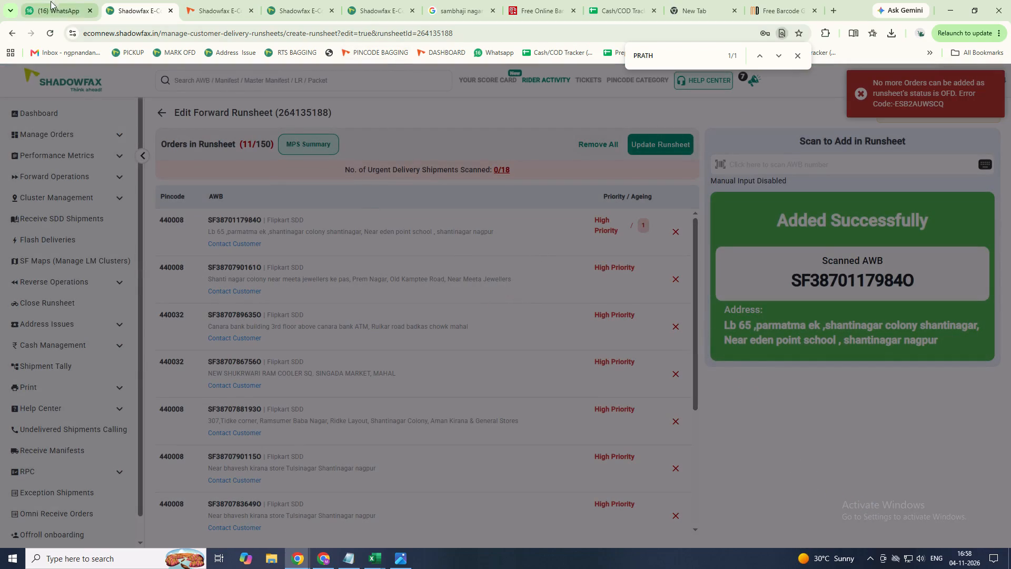
left_click(55, 113)
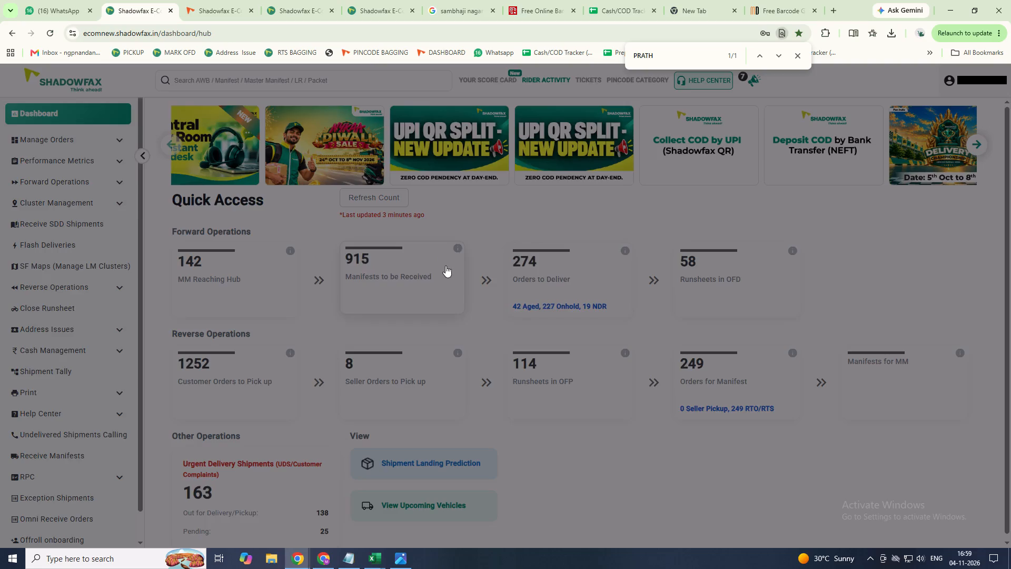
left_click(584, 281)
left_click(420, 154)
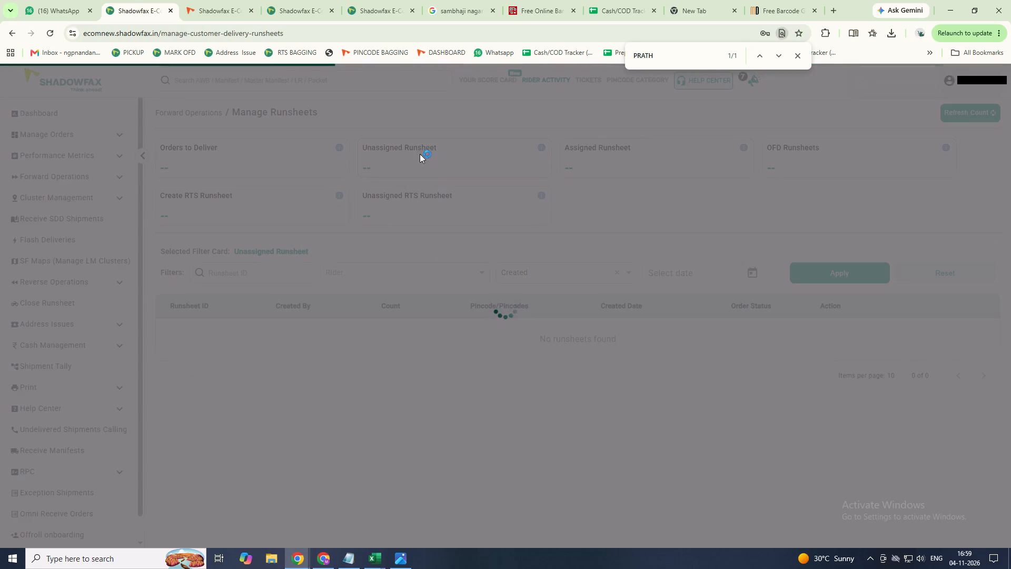
left_click(275, 149)
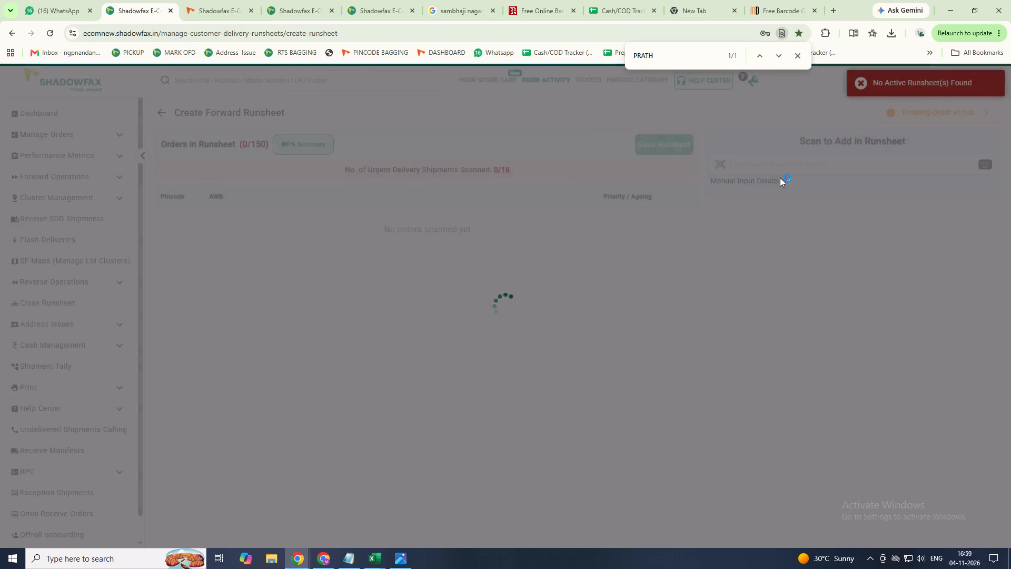
double_click(773, 165)
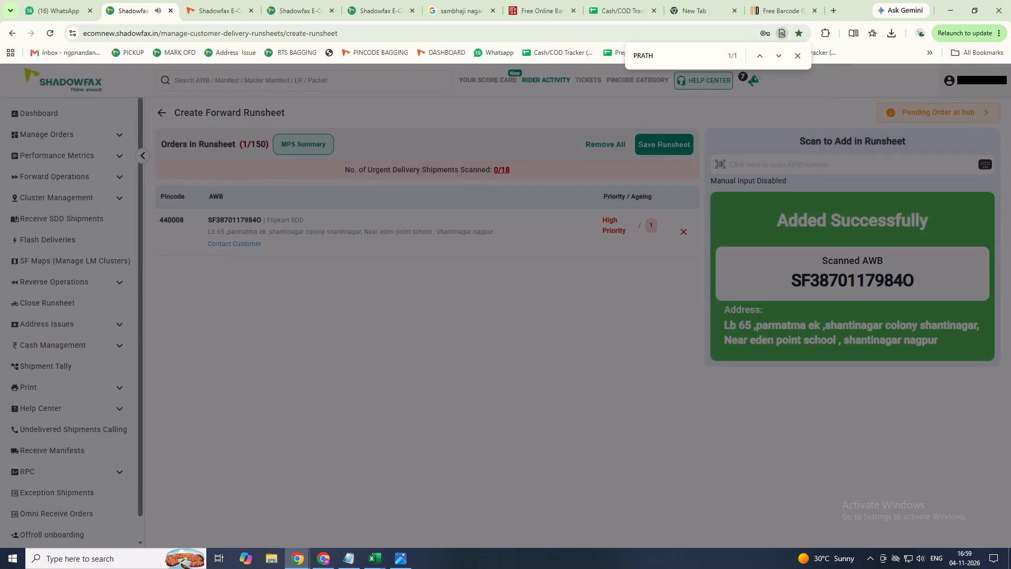
left_click(661, 139)
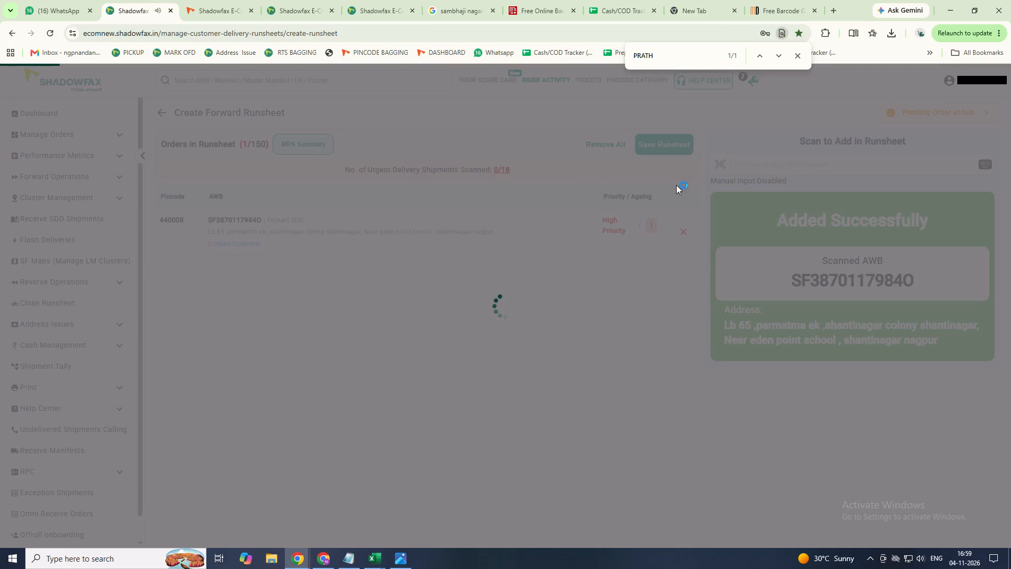
left_click(870, 503)
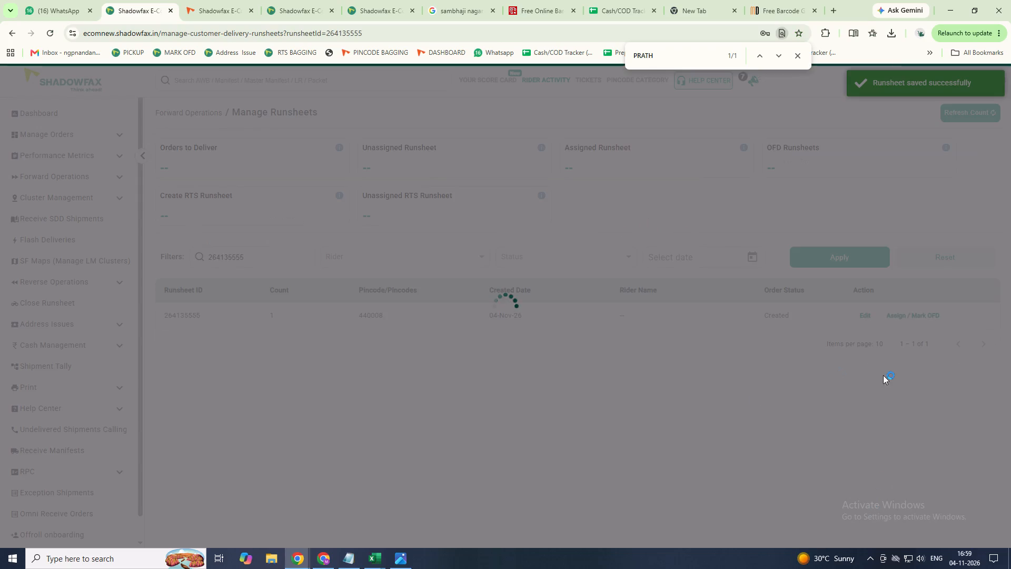
Assign the single-shipment runsheet to rider Prathmesh and mark it as OFD.
left_click(892, 319)
triple_click(614, 309)
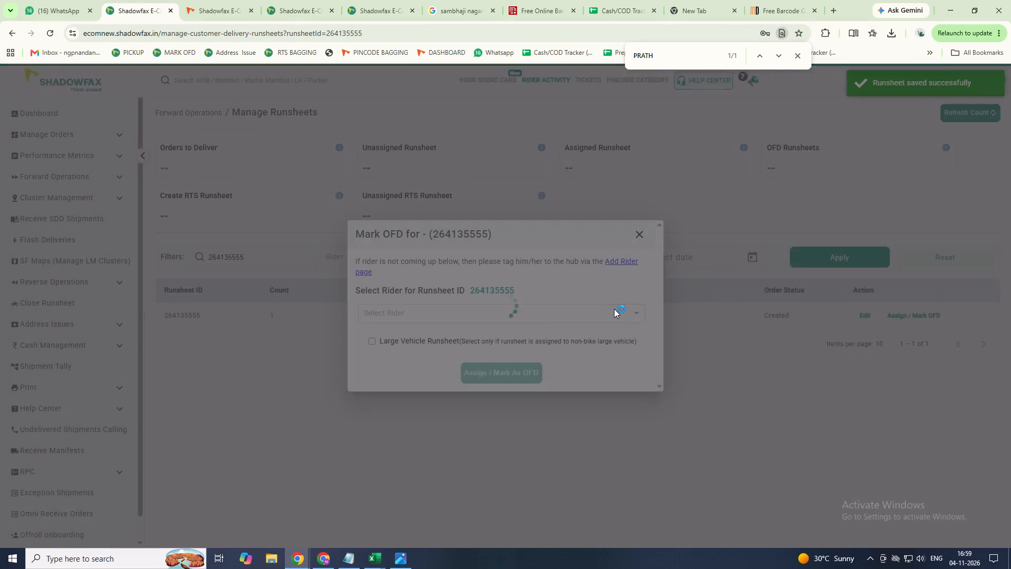
left_click(614, 309)
key("p")
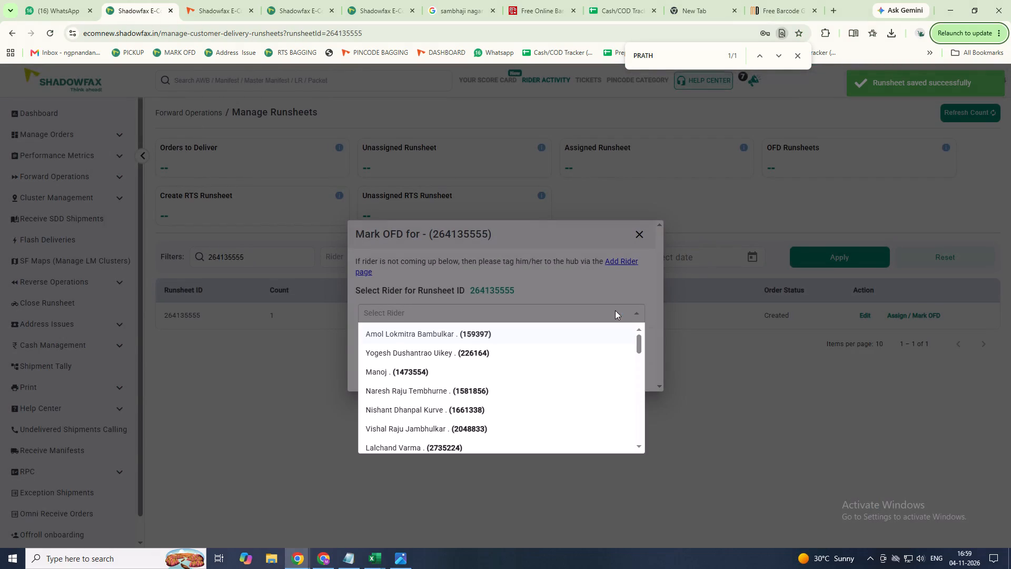
key("p")
left_click(578, 323)
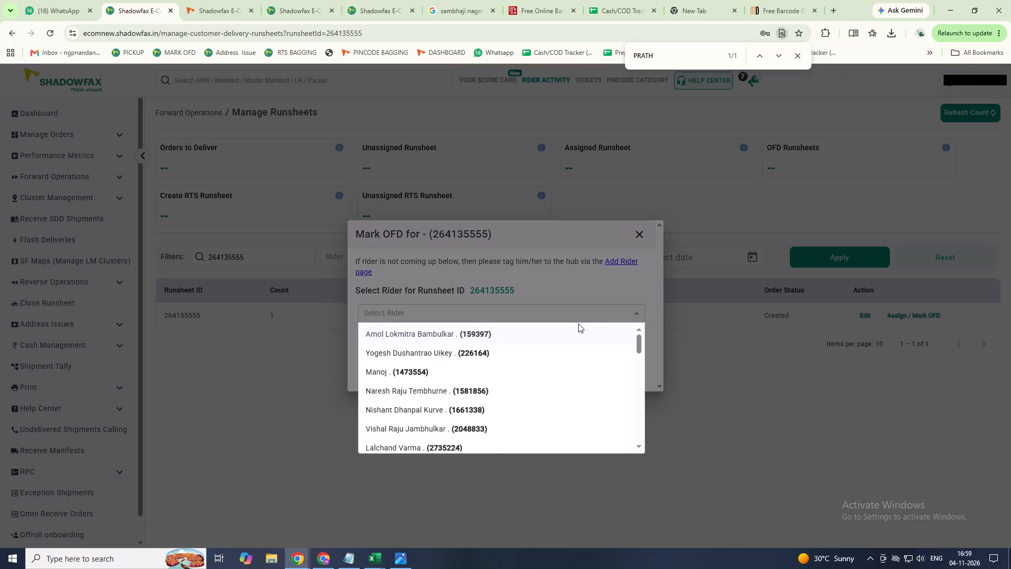
type("PRA")
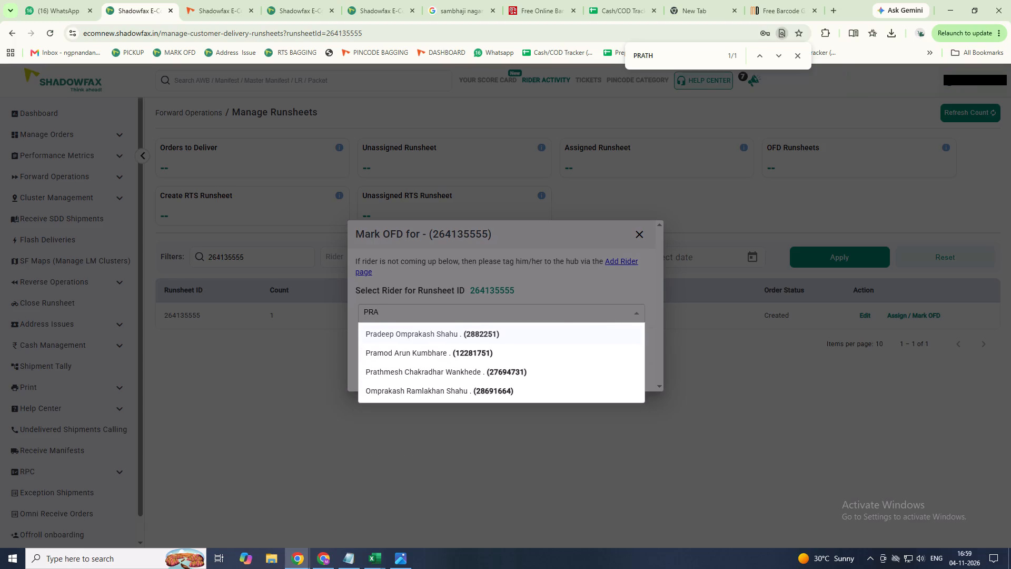
left_click(462, 372)
double_click(485, 369)
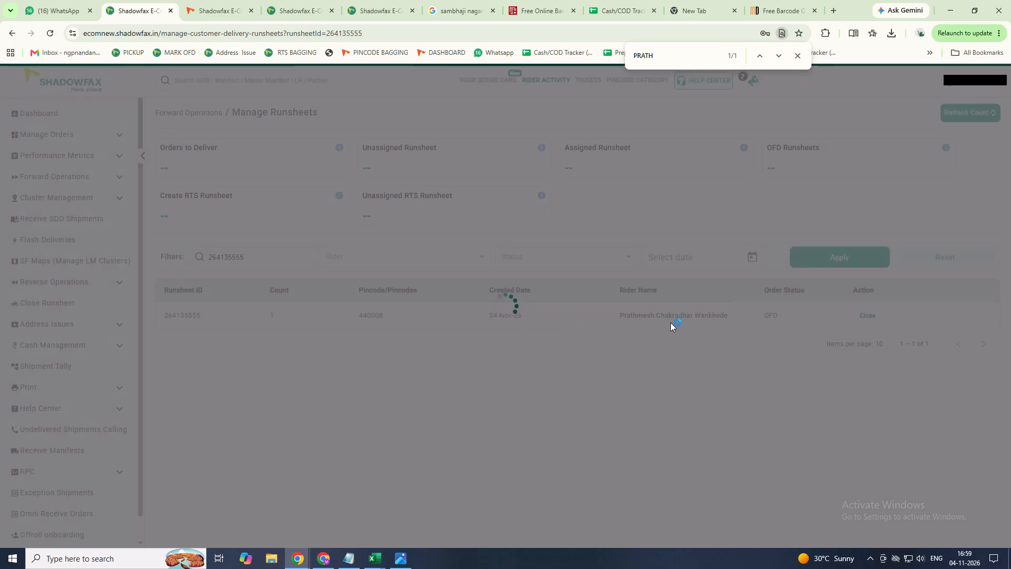
double_click(328, 166)
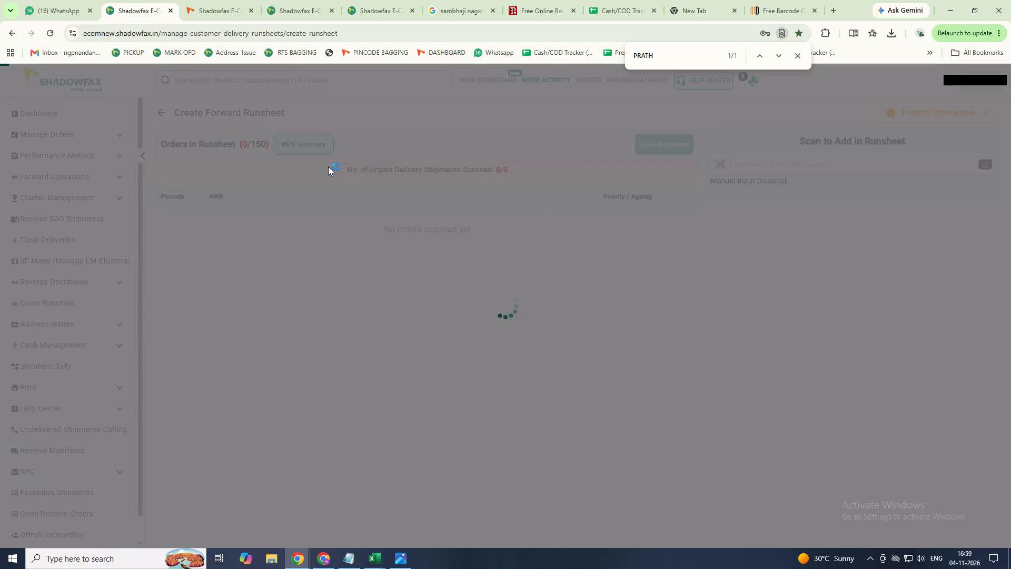
left_click(769, 158)
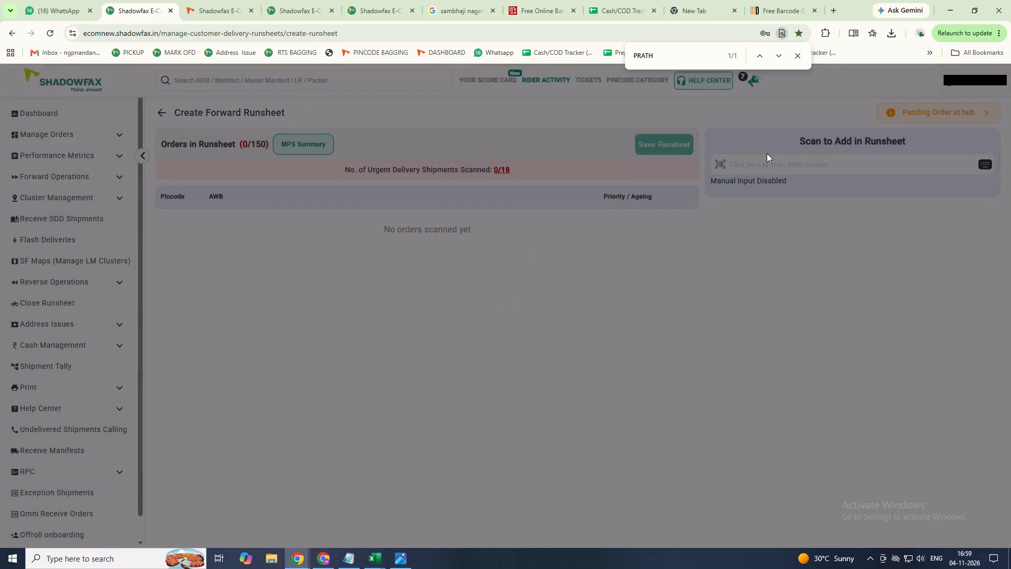
left_click(765, 141)
left_click(774, 160)
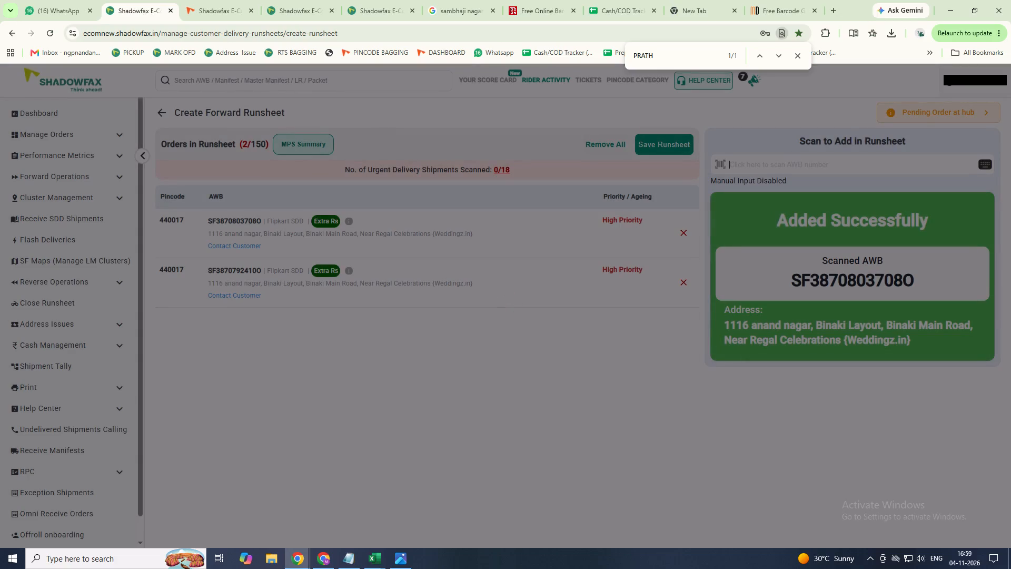
left_click(671, 142)
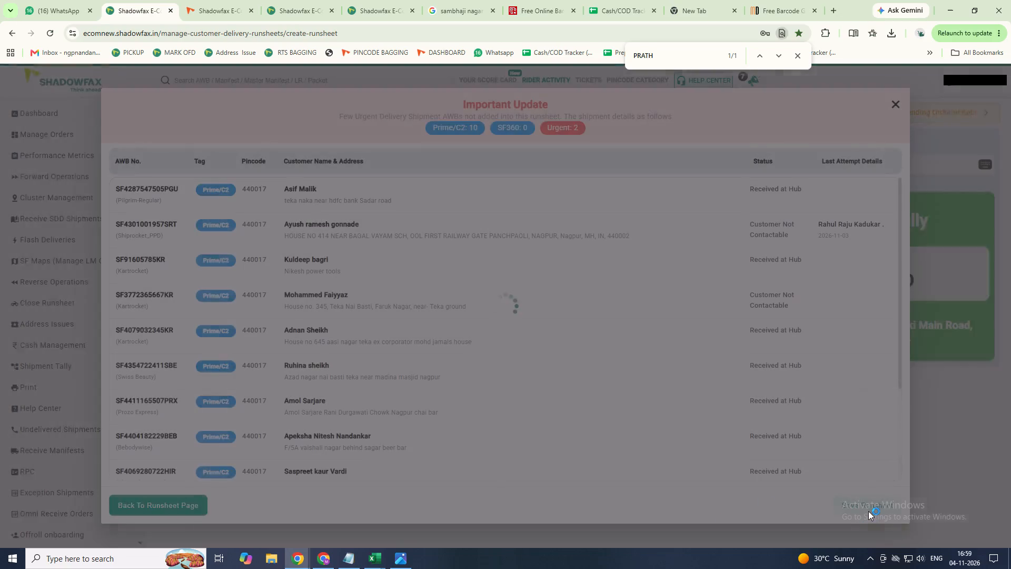
left_click(870, 508)
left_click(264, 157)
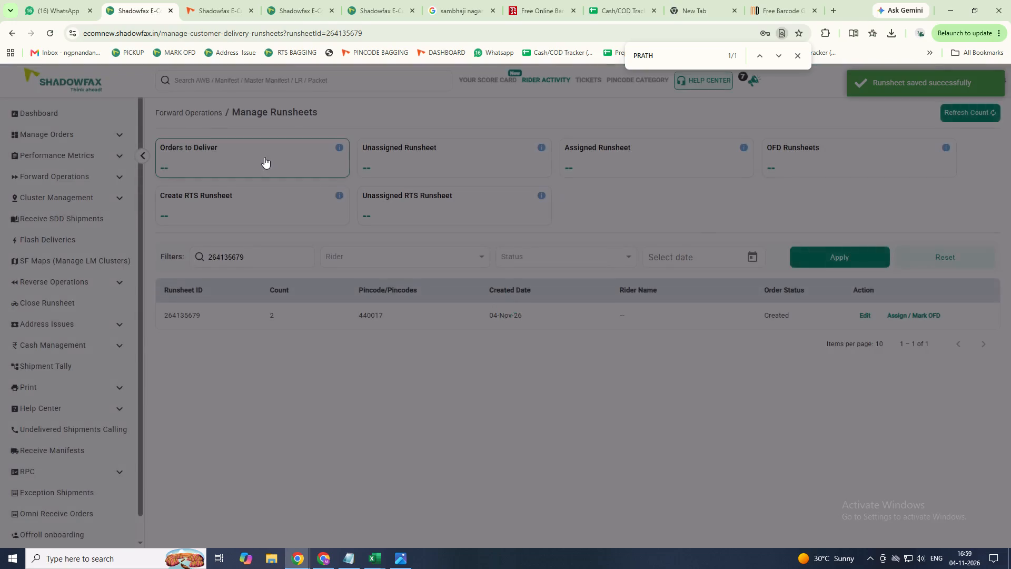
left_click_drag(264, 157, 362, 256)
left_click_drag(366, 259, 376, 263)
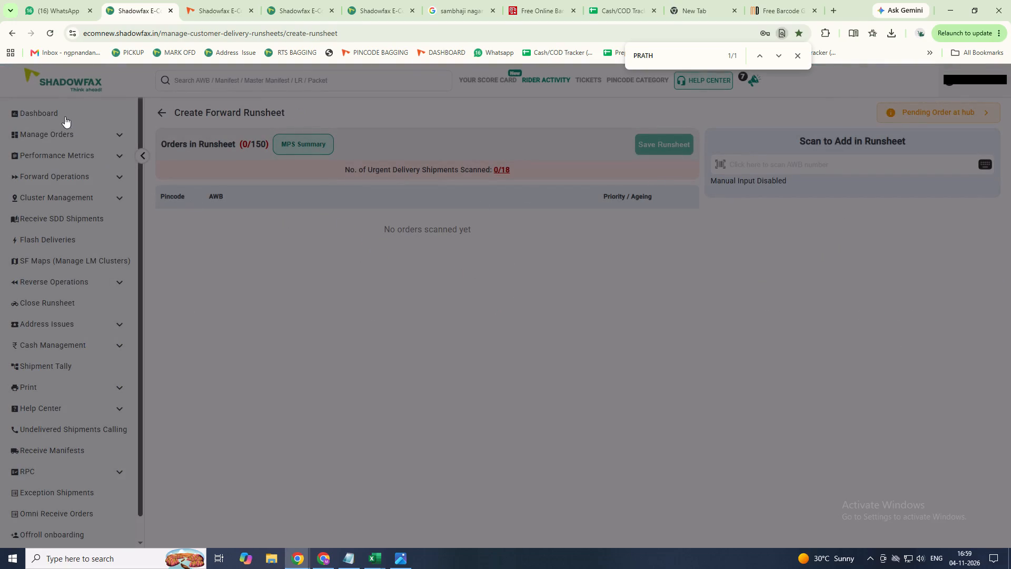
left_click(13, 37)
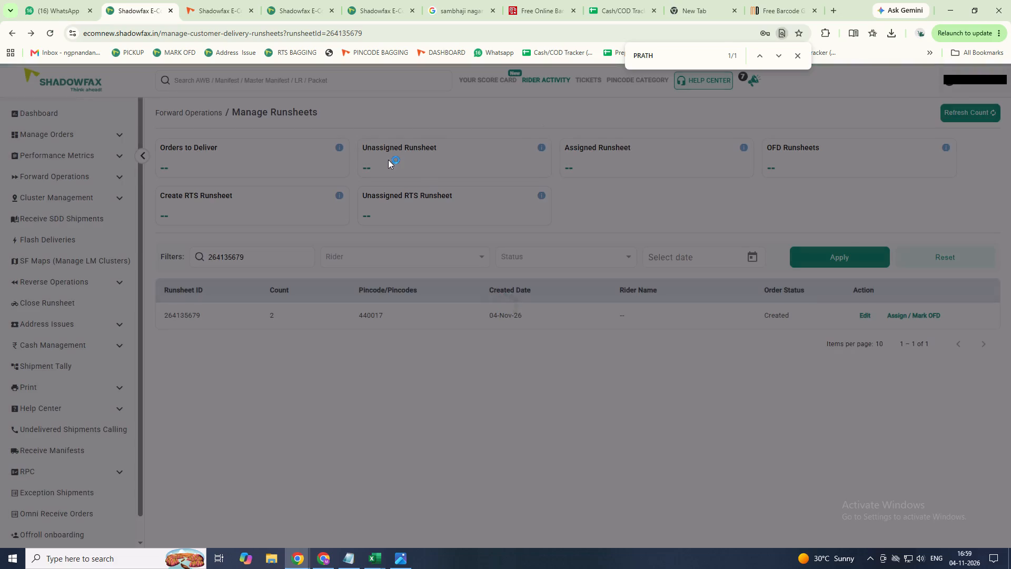
Assign the newly saved two-shipment runsheet to rider Roshan and mark it as OFD.
left_click(904, 311)
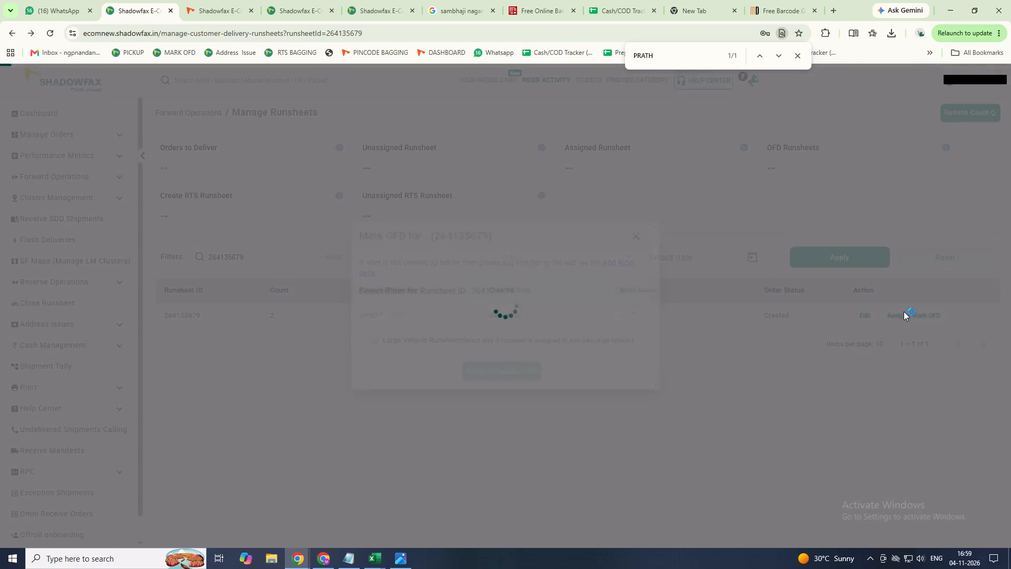
left_click(571, 318)
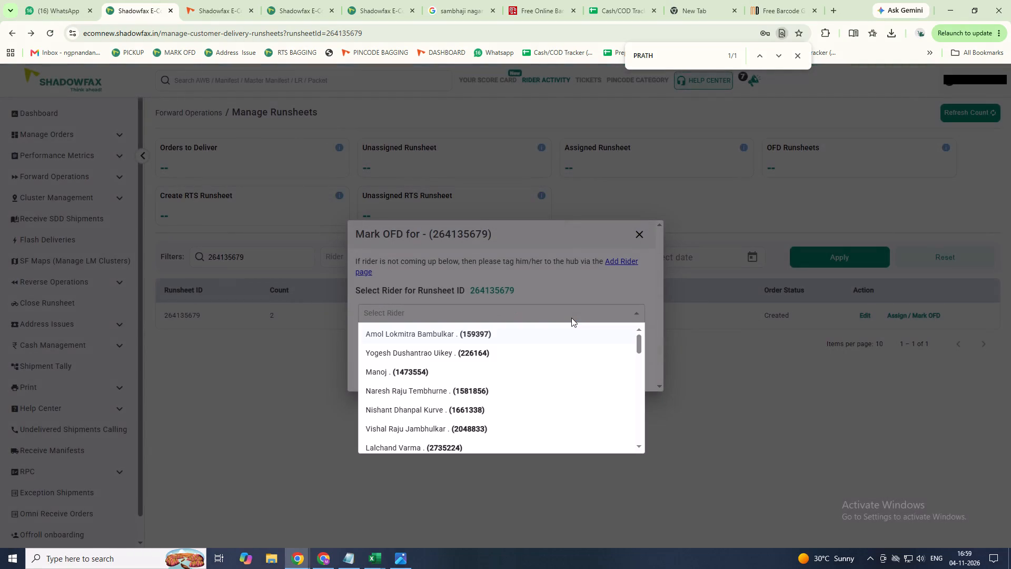
type("ROSHAN")
left_click(546, 327)
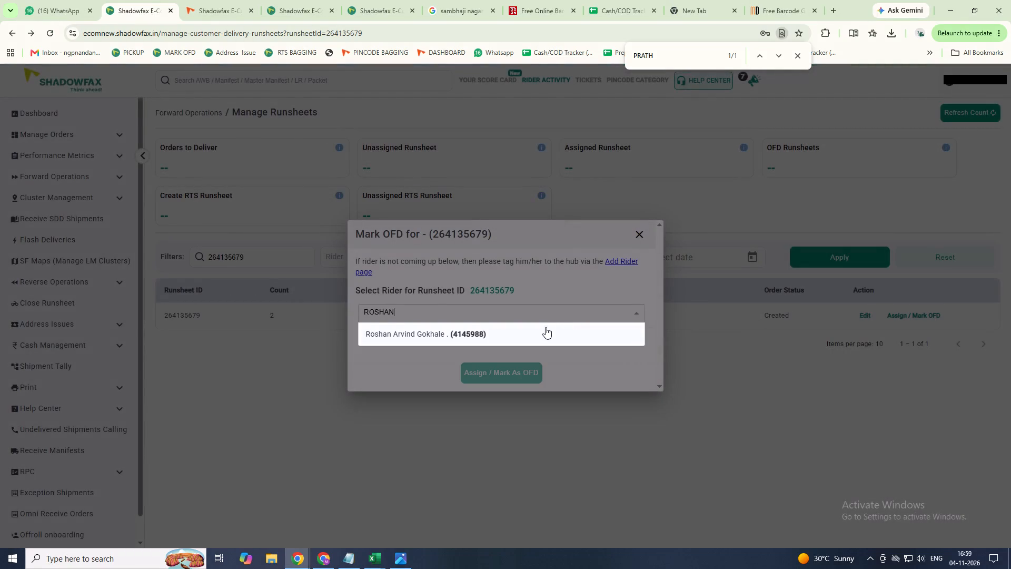
left_click(518, 372)
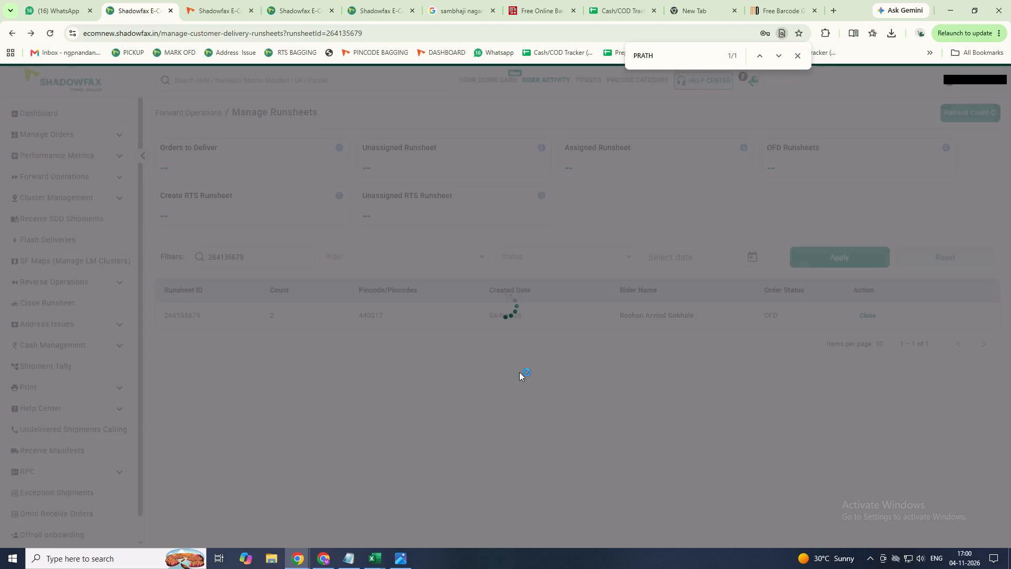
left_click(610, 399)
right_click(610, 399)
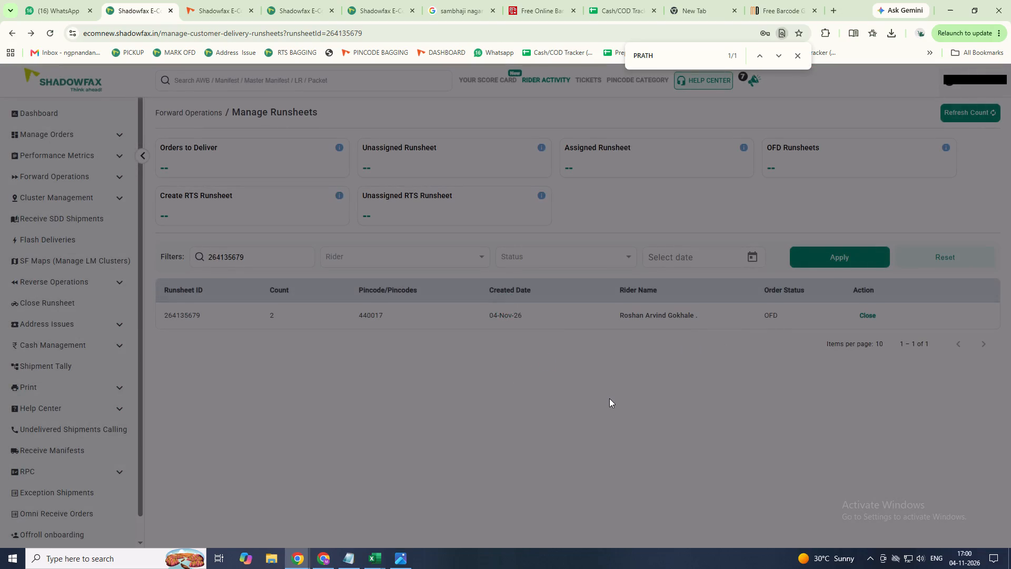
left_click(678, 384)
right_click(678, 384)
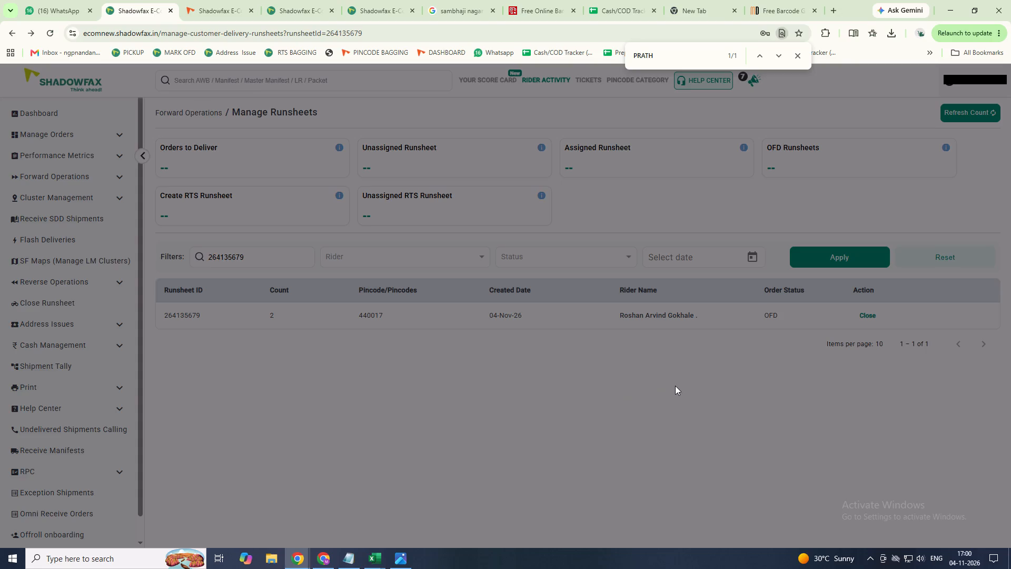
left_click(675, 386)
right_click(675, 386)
Switch to the Cash/COD Tracker spreadsheet and copy the whole 2-11-2026 block, A1:AA27, on the November 26 sheet.
left_click(616, 7)
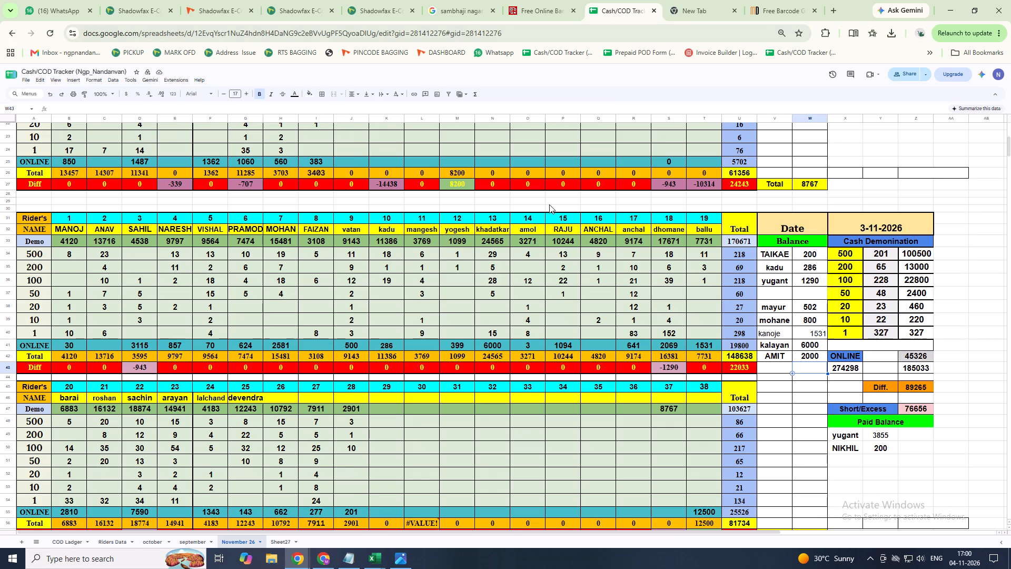
scroll(533, 417, "down", 3)
scroll(533, 415, "up", 6)
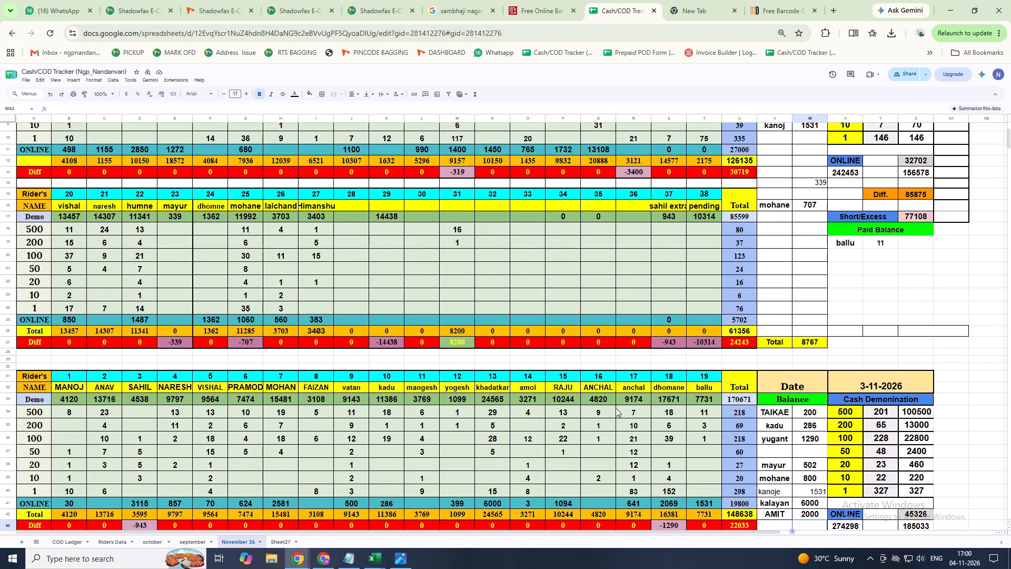
scroll(648, 401, "up", 3)
scroll(648, 401, "down", 4)
scroll(648, 401, "up", 4)
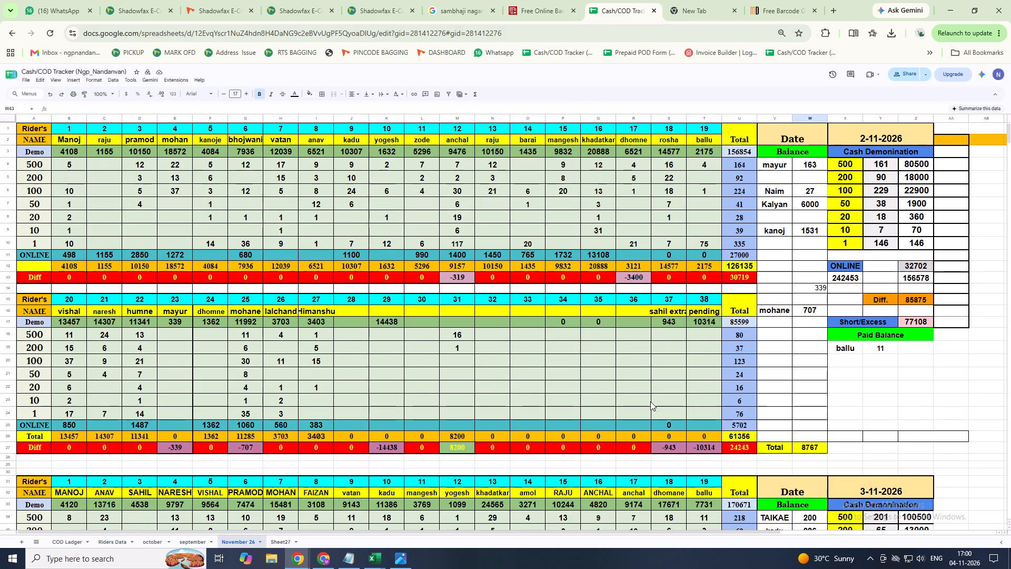
scroll(663, 401, "up", 8)
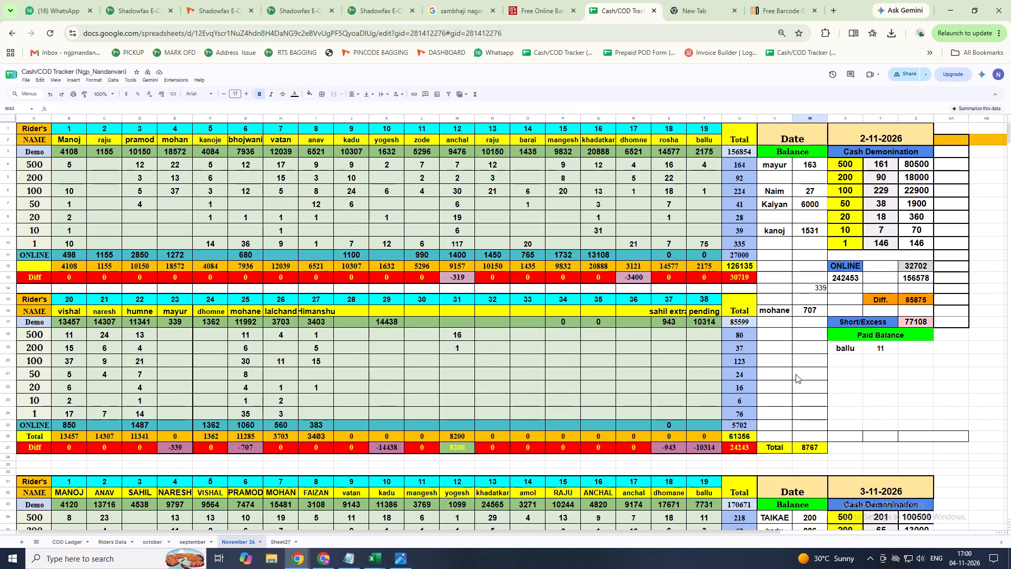
scroll(828, 358, "up", 10)
left_click(36, 127)
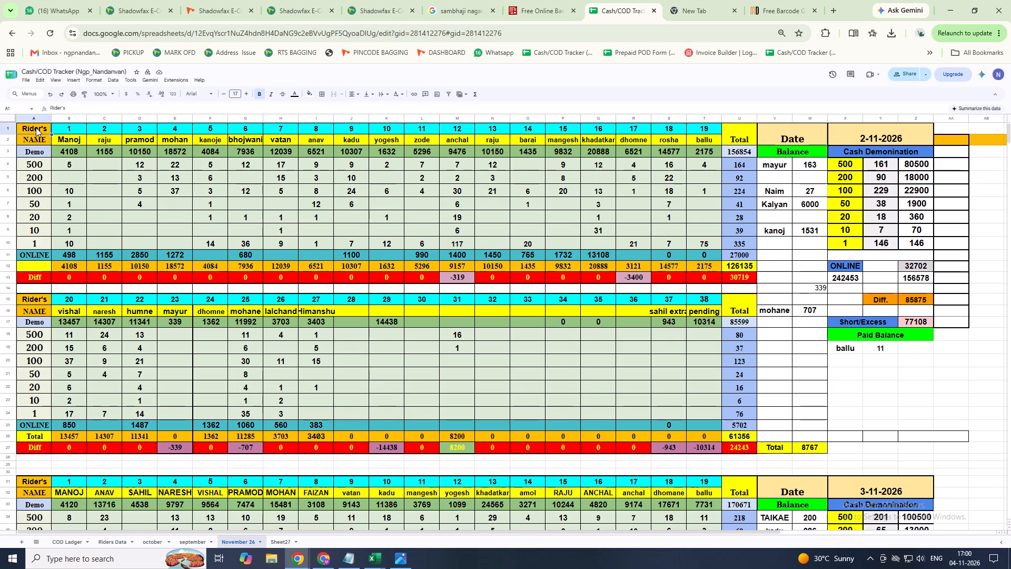
key("shift+Right")
key("shift+Right")
key("shift+Right")
key("shift+Right")
key("shift+Right")
key("shift+Right")
key("shift+Right")
key("shift+Right")
key("shift+Right")
key("shift+Right")
key("shift+Right")
key("shift+Right")
key("shift+Right")
key("shift+Right")
key("shift+Right")
key("shift+Right")
key("shift+Right")
key("shift+Right")
key("shift+Right")
key("shift+Right")
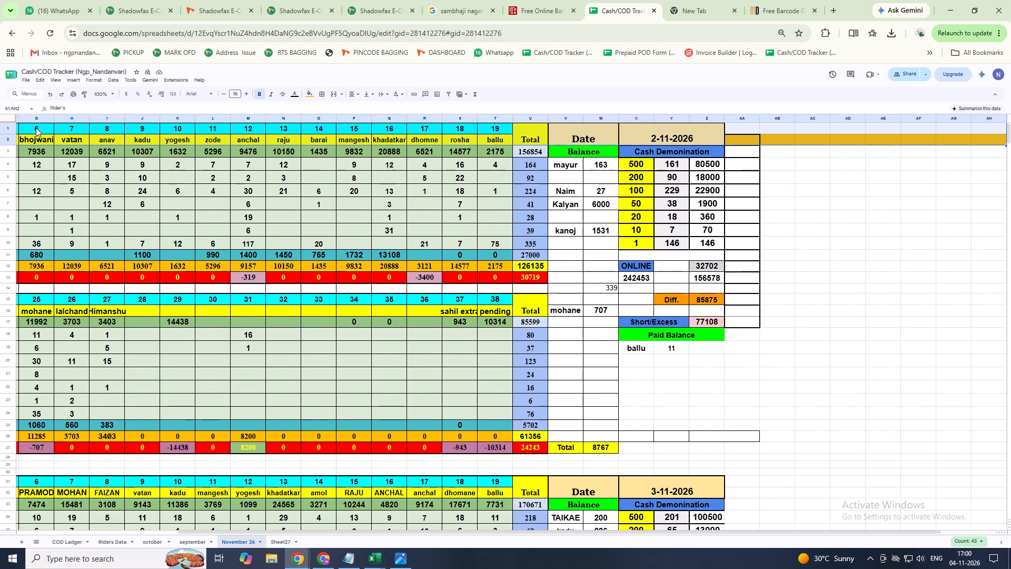
key("shift+Left")
key("shift+Left")
key("shift+Left")
key("shift+Left")
key("shift+Left")
key("shift+Left")
key("shift+Left")
key("shift+Left")
key("shift+Left")
key("shift+Right")
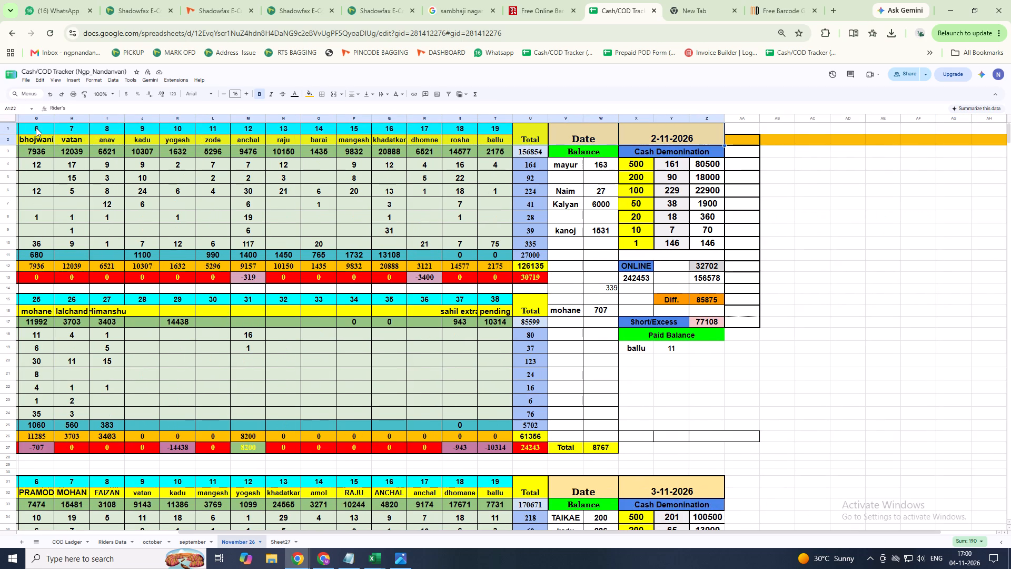
key("shift+Right")
key("shift+Down")
key("shift+Down")
key("shift+Down")
key("shift+Down")
key("shift+Down")
key("shift+Down")
key("shift+Down")
key("shift+Down")
key("shift+Down")
key("shift+Down")
key("shift+Down")
key("shift+Down")
key("shift+Down")
key("shift+Down")
key("shift+Down")
key("shift+Down")
key("shift+Down")
key("shift+Down")
key("shift+Down")
key("shift+Down")
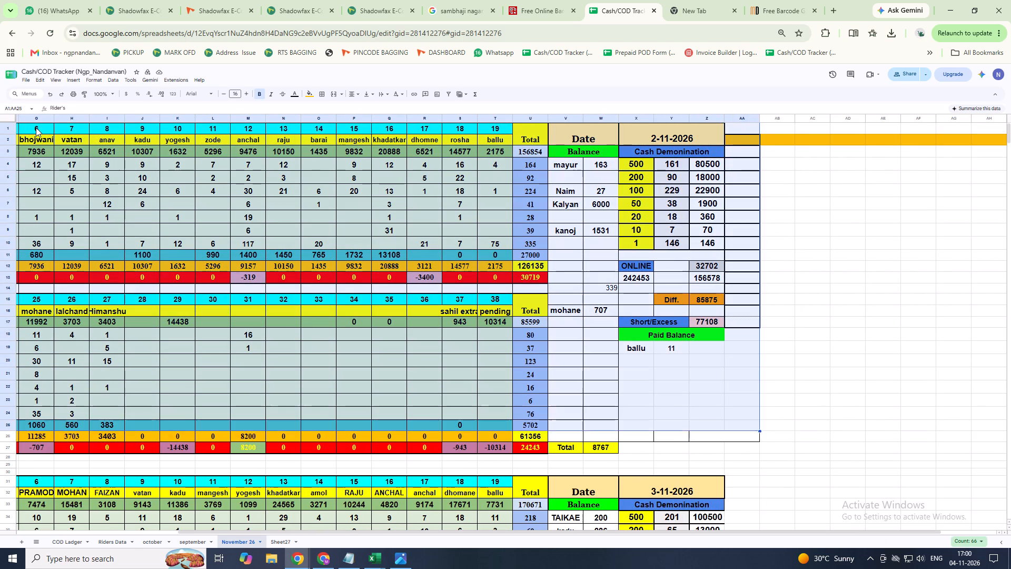
key("shift+Up")
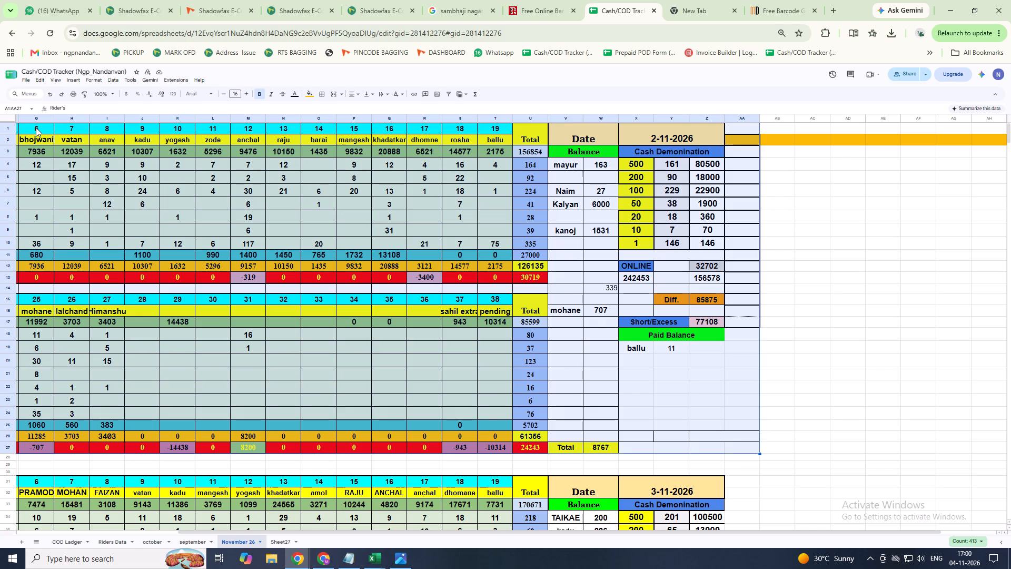
key("ctrl+c")
Clear the stray long number in cell S63 below the 3-11-2026 block.
scroll(68, 173, "down", 17)
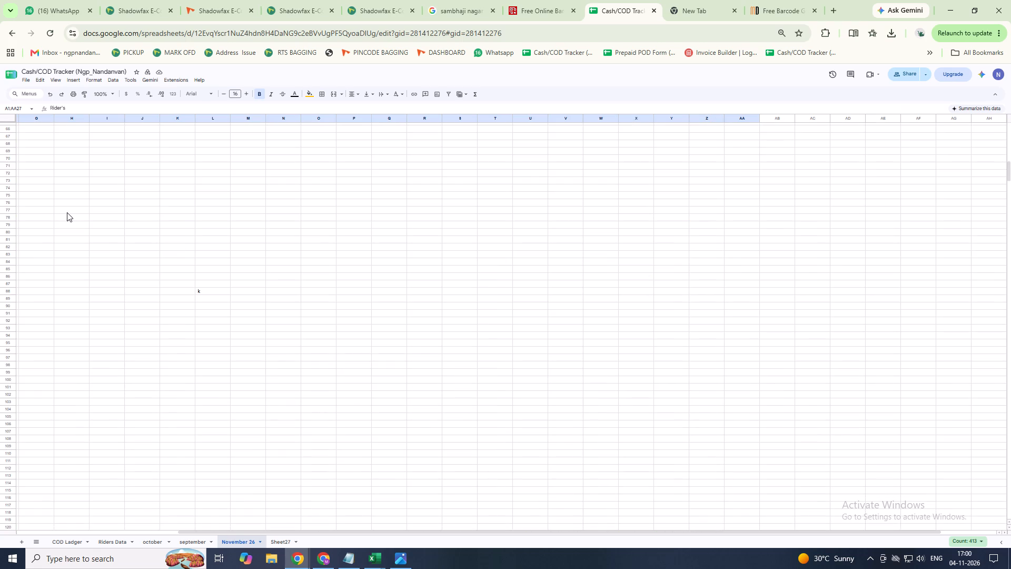
scroll(67, 212, "up", 7)
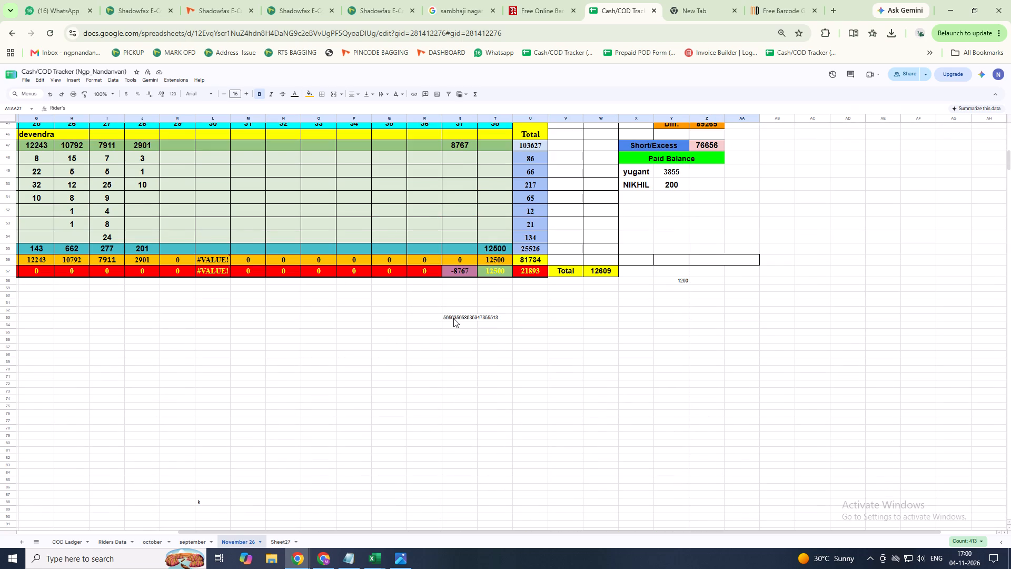
left_click(453, 318)
key("0")
key("Return")
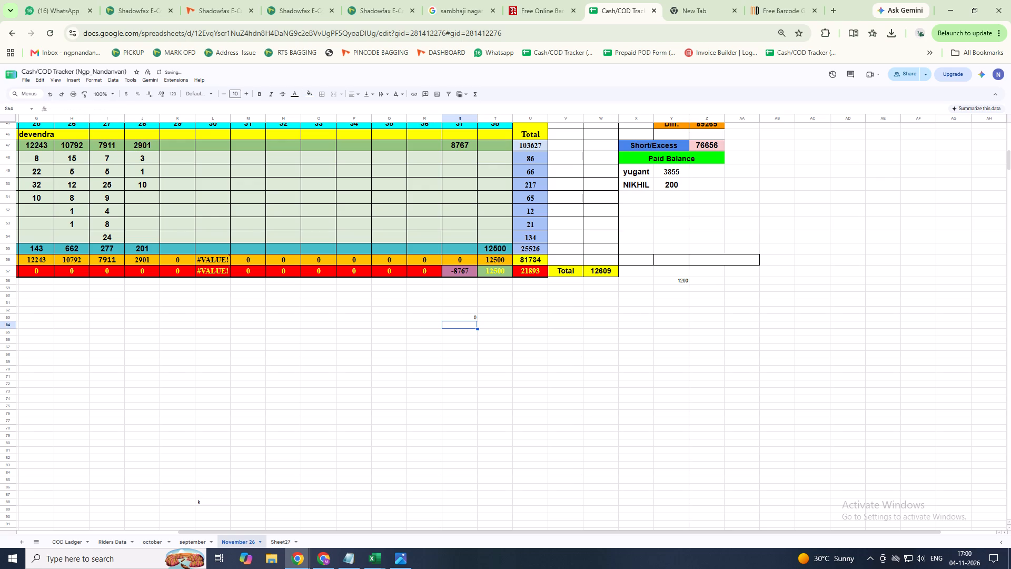
key("Up")
key("Delete")
Paste the copied block at cell A61, below the 3-11-2026 block.
key("Left")
key("Left")
key("Left")
key("Left")
key("Left")
key("Left")
key("Left")
key("Left")
key("Left")
key("Left")
key("Left")
key("Left")
key("Left")
key("Left")
key("Left")
key("Left")
key("Left")
key("Left")
key("Left")
key("Left")
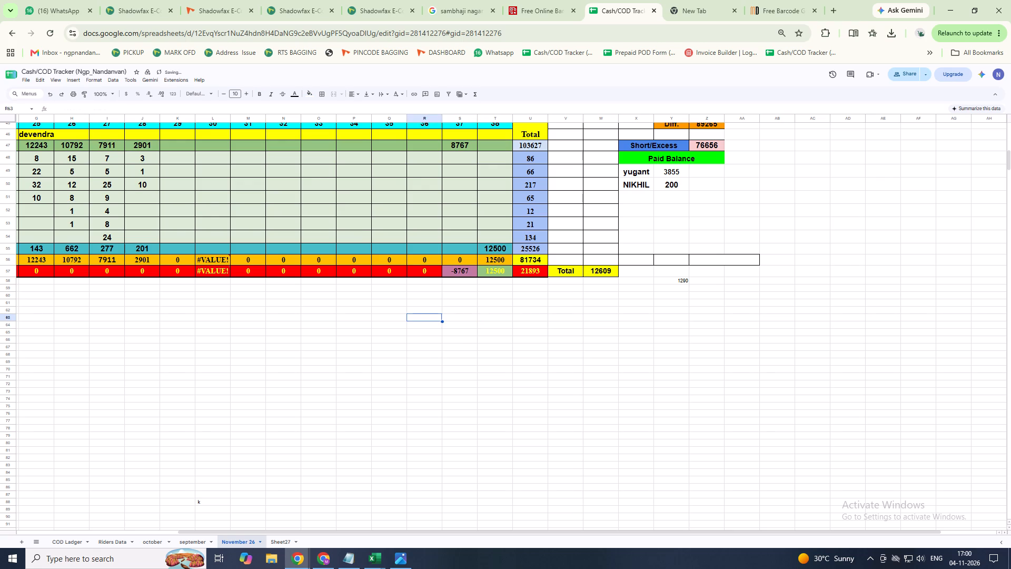
key("Up")
key("Up")
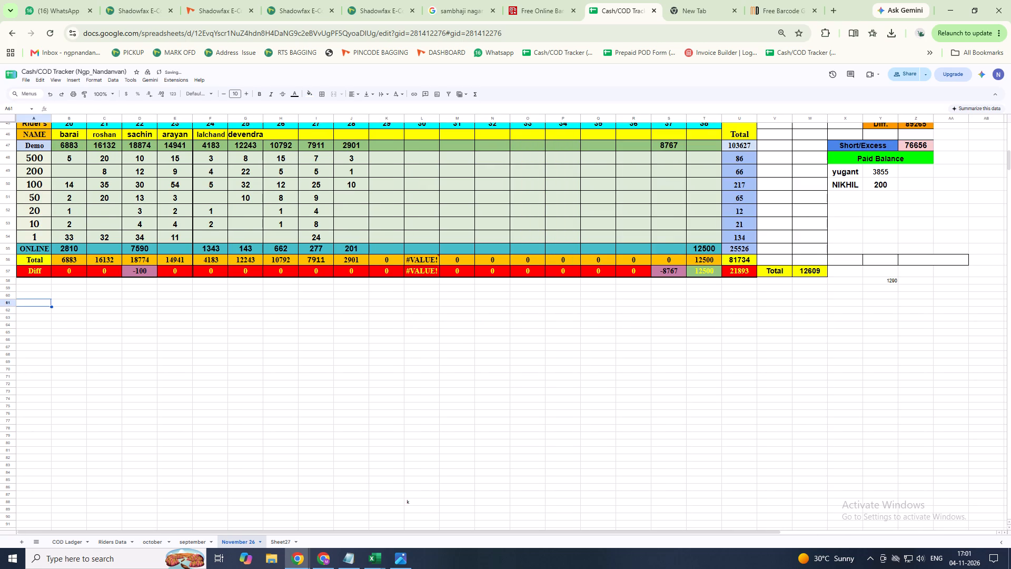
key("ctrl+v")
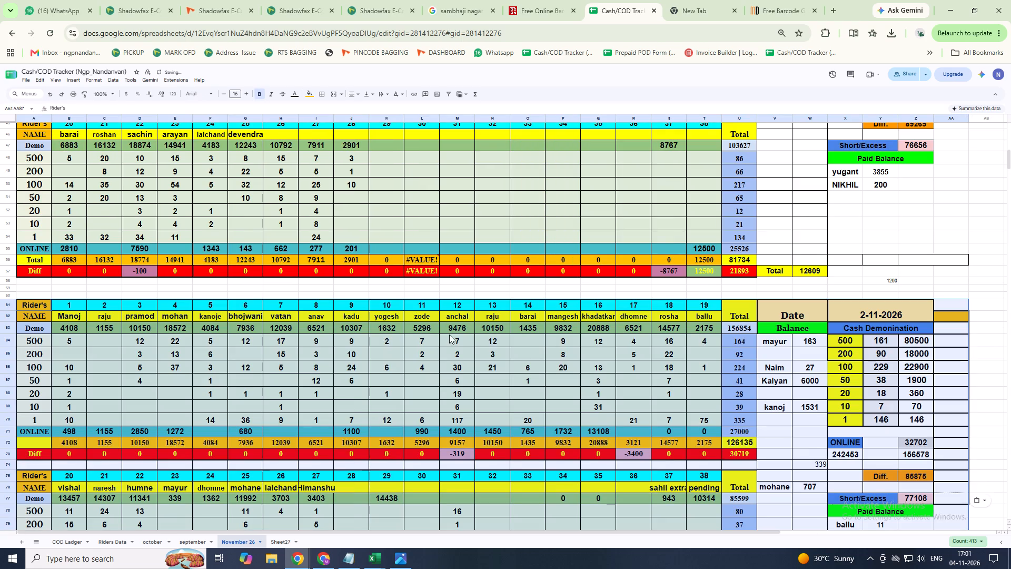
Clear the names of riders 1 to 19 in the pasted block, cells B62:T62.
left_click(73, 319)
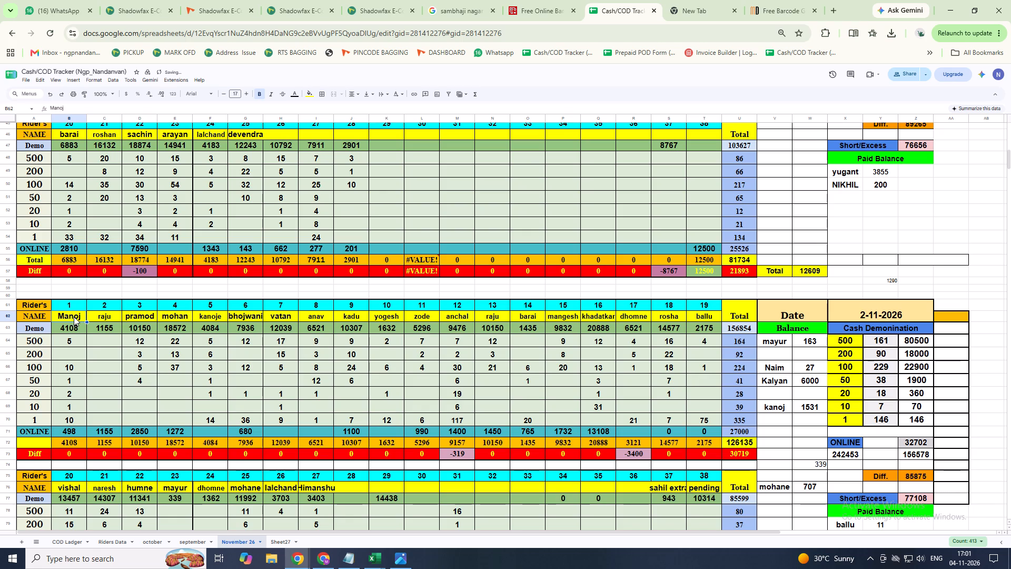
key("shift+Right")
key("shift+Right")
key("shift+Right")
key("shift+Right")
key("shift+Right")
key("shift+Right")
key("shift+Right")
key("shift+Right")
key("shift+Right")
key("shift+Right")
key("shift+Right")
key("shift+Right")
key("shift+Right")
key("shift+Right")
key("shift+Right")
key("shift+Right")
key("shift+Right")
key("shift+Right")
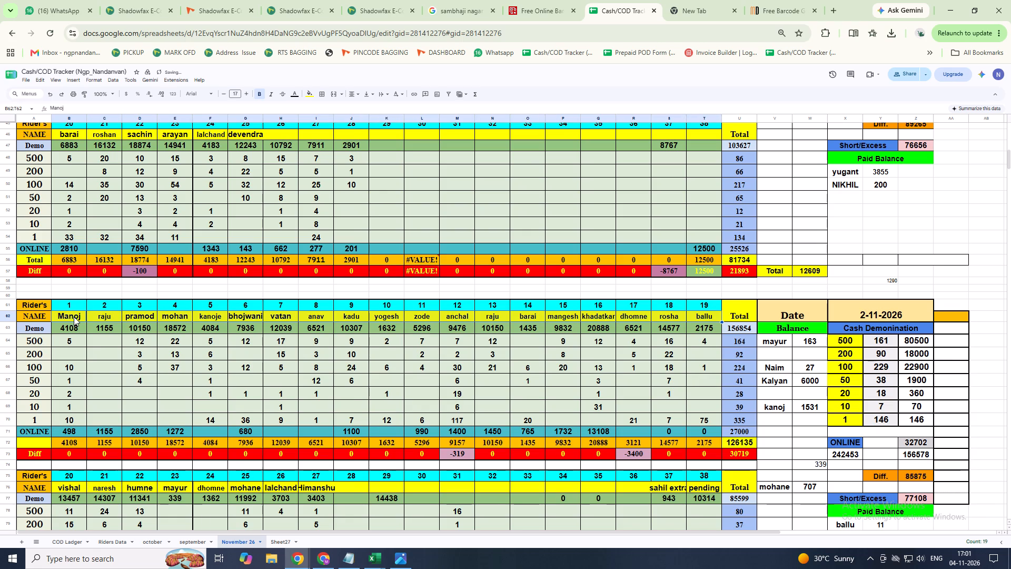
key("Delete")
Clear the Demo amounts of riders 1 to 19 in the pasted block, cells B63:T63.
key("Down")
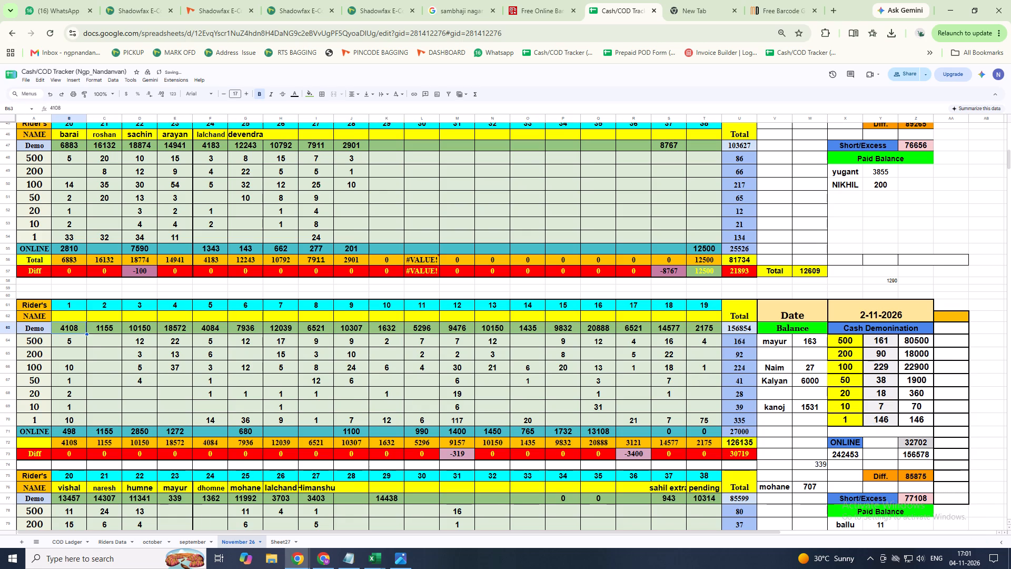
key("shift+Right")
key("shift+Right")
key("shift+Right")
key("shift+Right")
key("shift+Right")
key("shift+Right")
key("shift+Right")
key("shift+Right")
key("shift+Right")
key("shift+Right")
key("shift+Right")
key("shift+Right")
key("shift+Right")
key("shift+Right")
key("shift+Right")
key("shift+Right")
key("shift+Right")
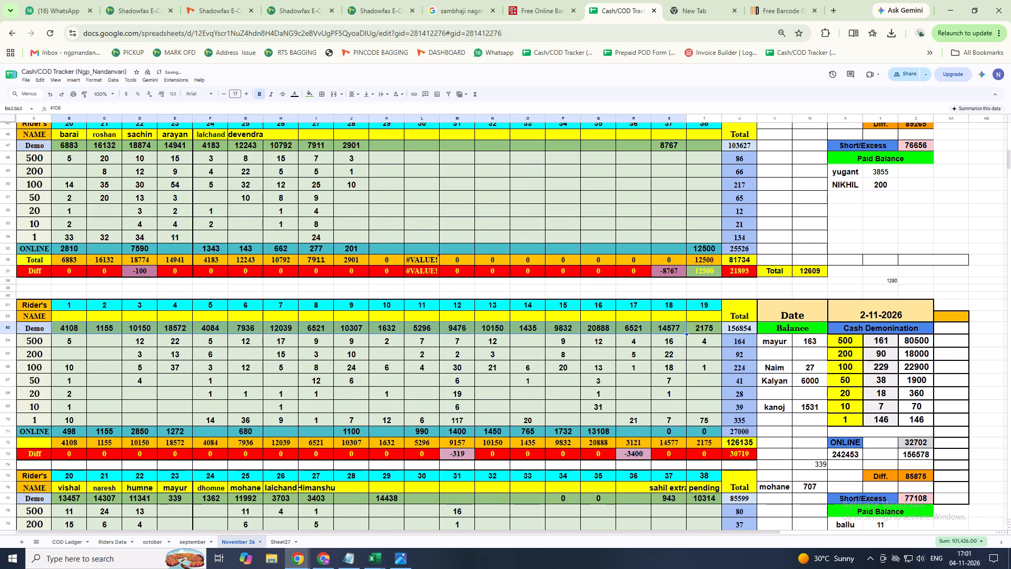
key("shift+Right")
key("Delete")
Clear the note and coin counts for denominations 500 to 1 of riders 1 to 19 in the pasted block, cells B64:T70.
key("Down")
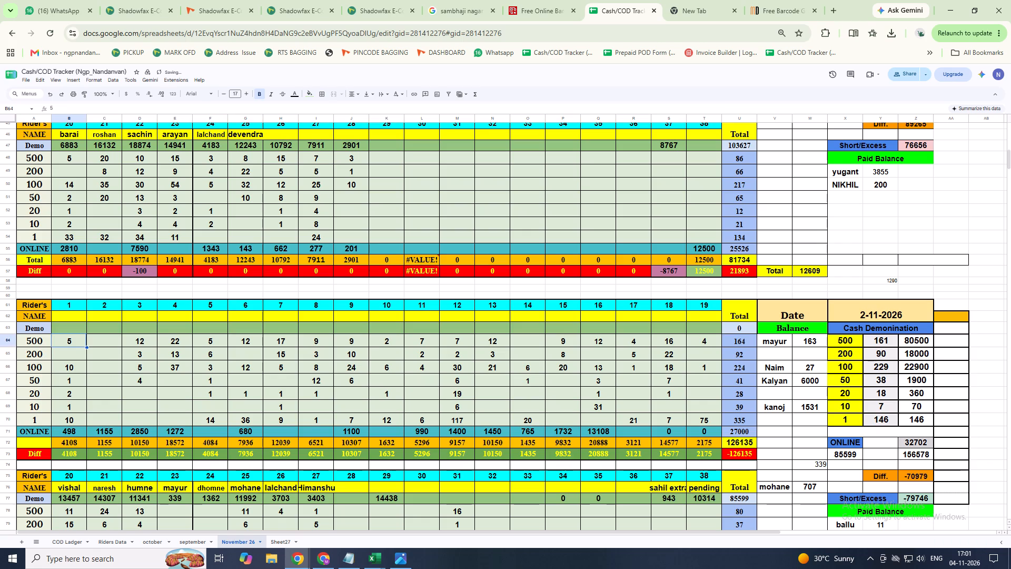
key("shift+Right")
key("shift+Right")
key("shift+Right")
key("shift+Right")
key("shift+Right")
key("shift+Right")
key("shift+Right")
key("shift+Right")
key("shift+Right")
key("shift+Right")
key("shift+Right")
key("shift+Right")
key("shift+Right")
key("shift+Right")
key("shift+Right")
key("shift+Right")
key("shift+Right")
key("shift+Right")
key("shift+Right")
key("shift+Right")
key("shift+Down")
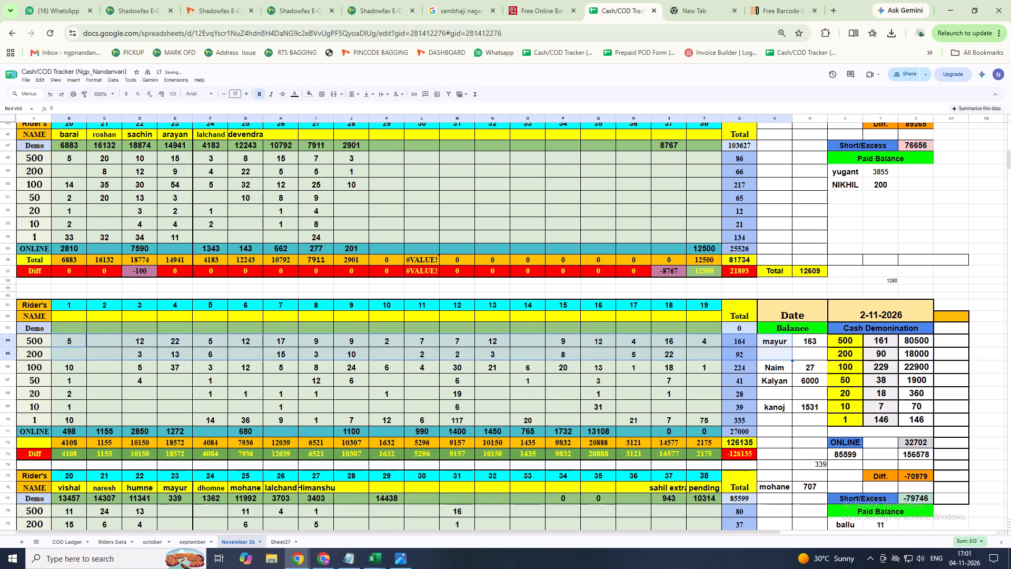
key("shift+Left")
key("shift+Left")
key("shift+Down")
key("shift+Down")
key("shift+Down")
key("shift+Down")
key("shift+Down")
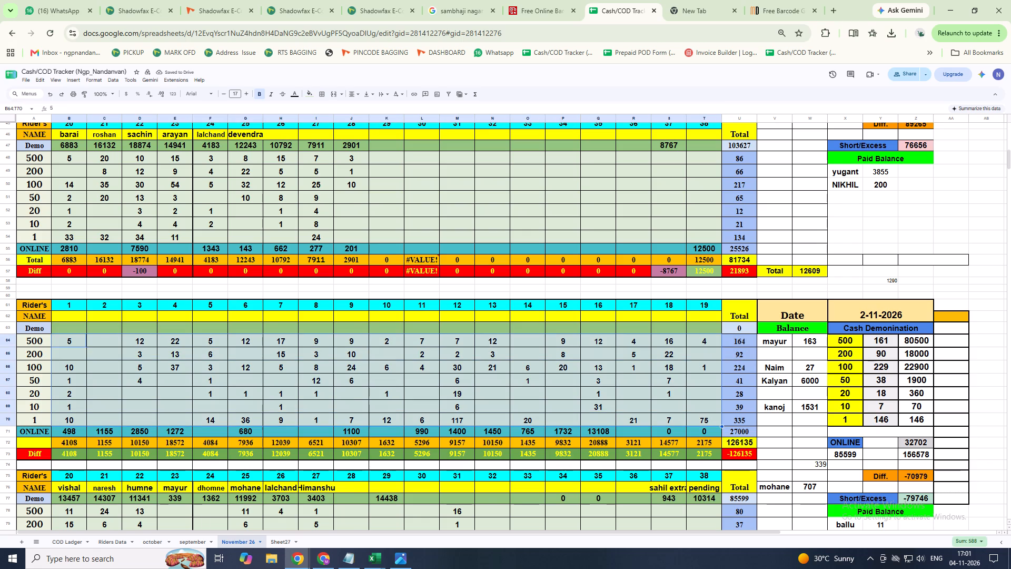
key("Delete")
Clear the riders' ONLINE amounts in row 71 of the pasted block, starting from cell B71.
key("Down")
key("Down")
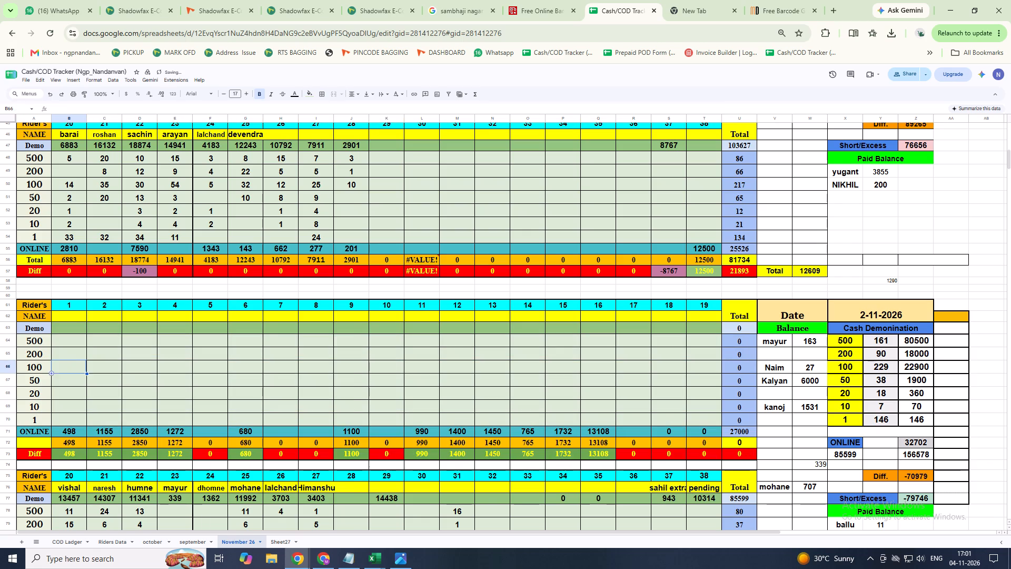
key("Down")
key("Down")
key("Down")
key("Down")
key("Down")
key("shift+Right")
key("shift+Right")
key("shift+Right")
key("shift+Right")
key("shift+Right")
key("shift+Right")
key("shift+Right")
key("shift+Right")
key("shift+Right")
key("shift+Right")
key("shift+Right")
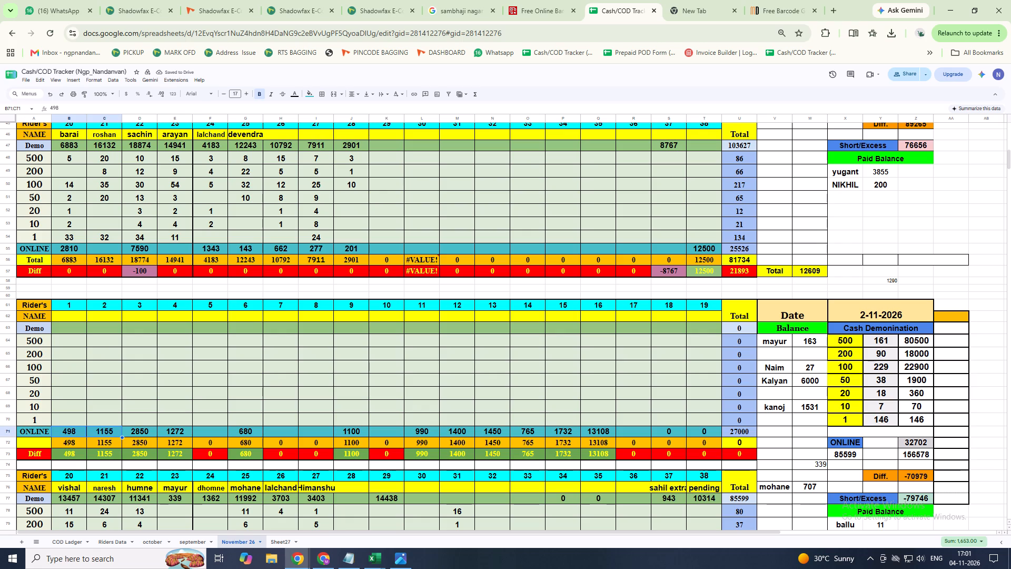
key("shift+Right")
key("shift+Right")
key("shift+Right")
key("shift+Right")
key("shift+Right")
key("shift+Right")
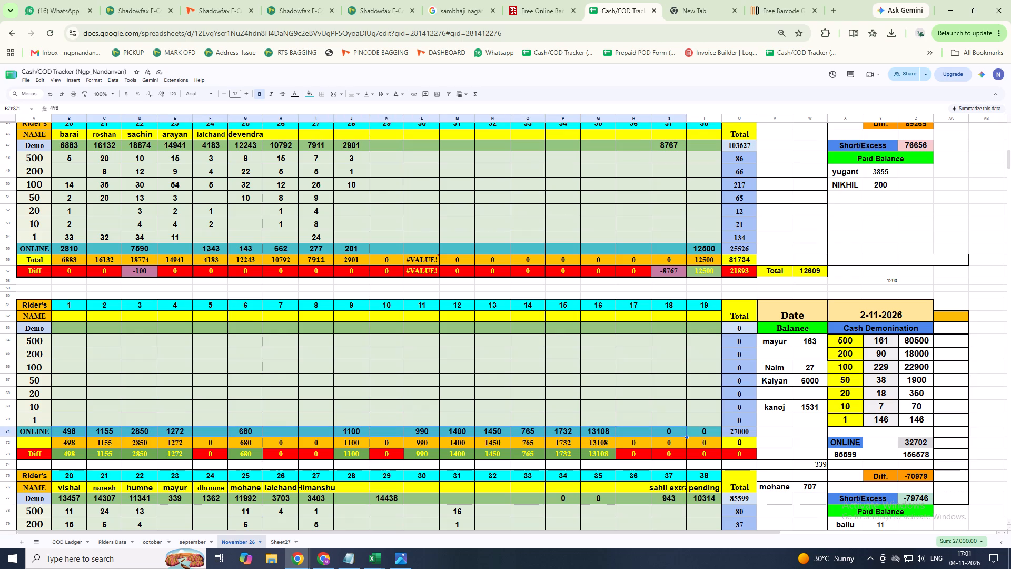
Clear the ONLINE amounts of riders 1 to 19 in the pasted block, cells B71:T71.
key("shift+Right")
key("Delete")
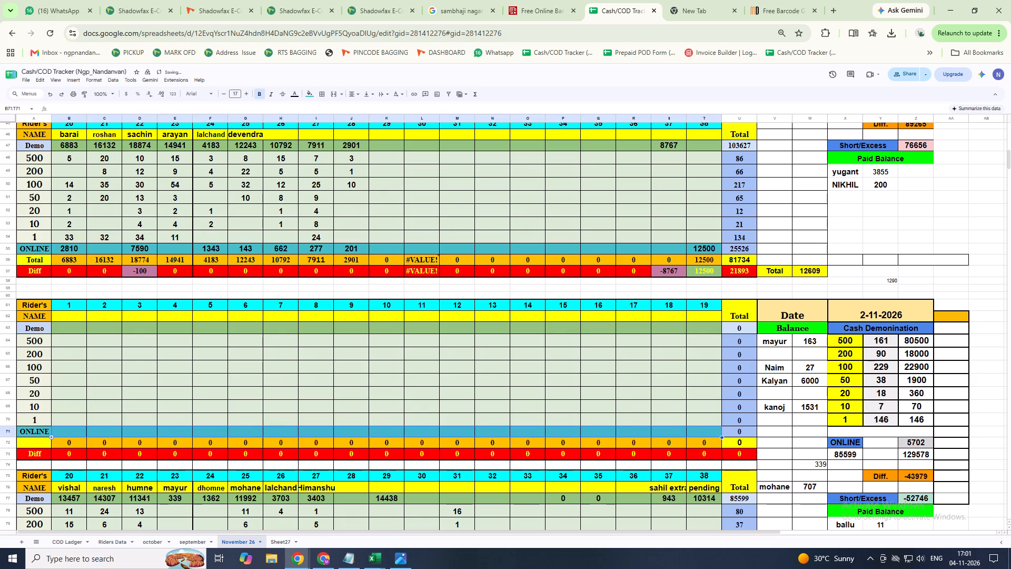
Enter MANOJ as the name of rider 1 in cell B62.
left_click(66, 319)
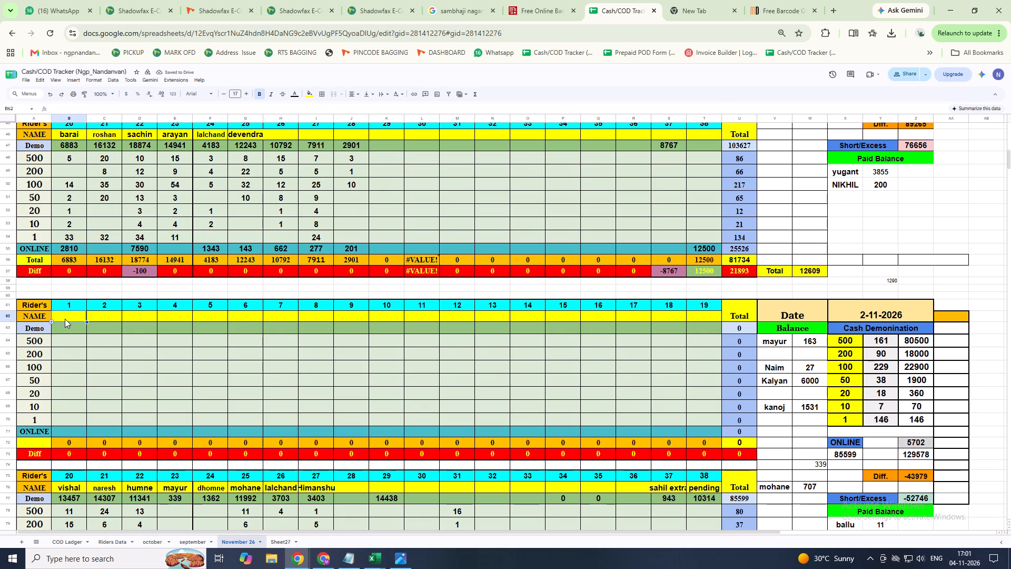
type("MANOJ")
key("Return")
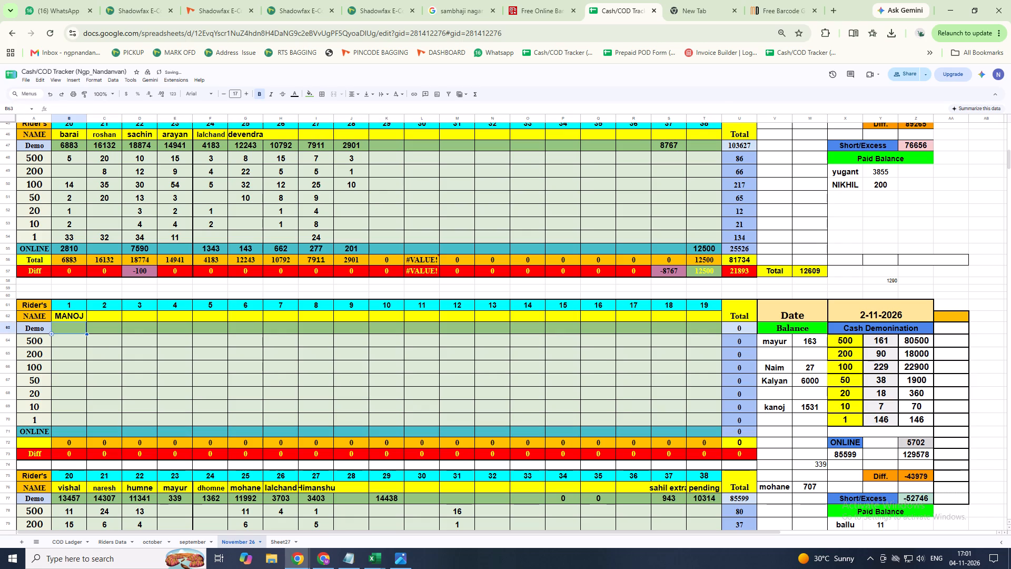
left_click(127, 12)
left_click(36, 303)
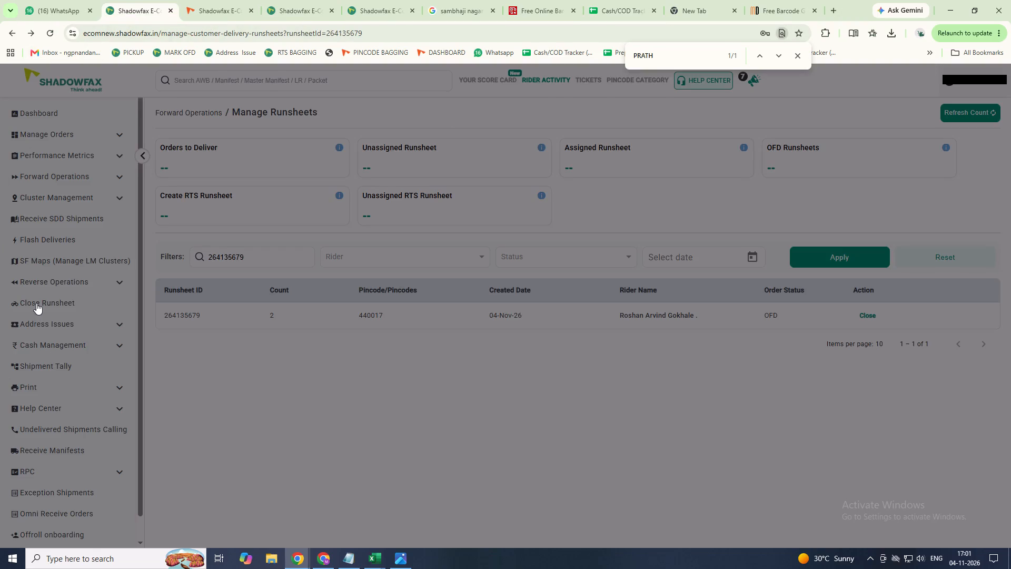